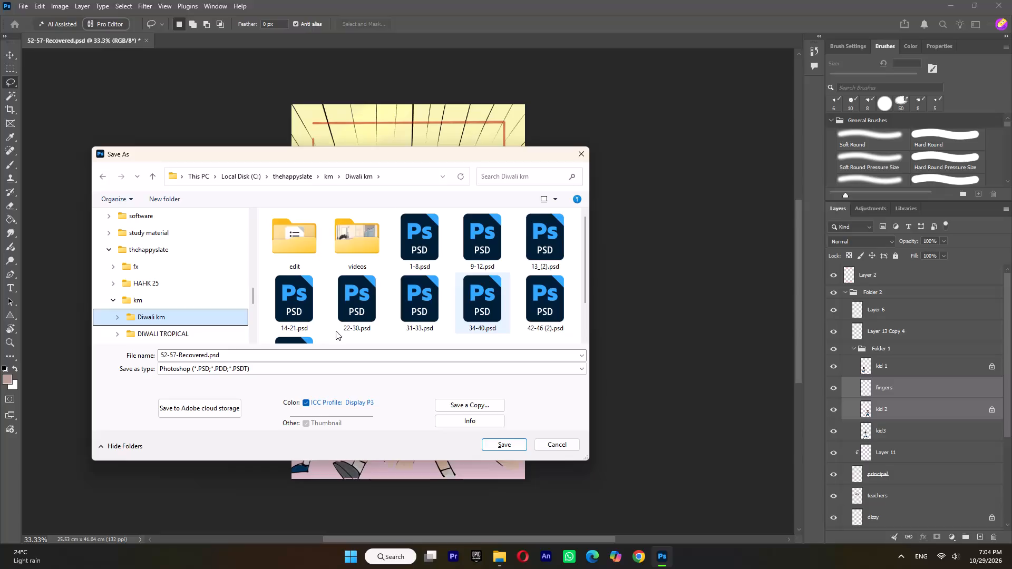
Save the document as 52-57-Recovered.psd in the Diwali km folder, keeping Maximize Compatibility on.
scroll(336, 331, down, 3)
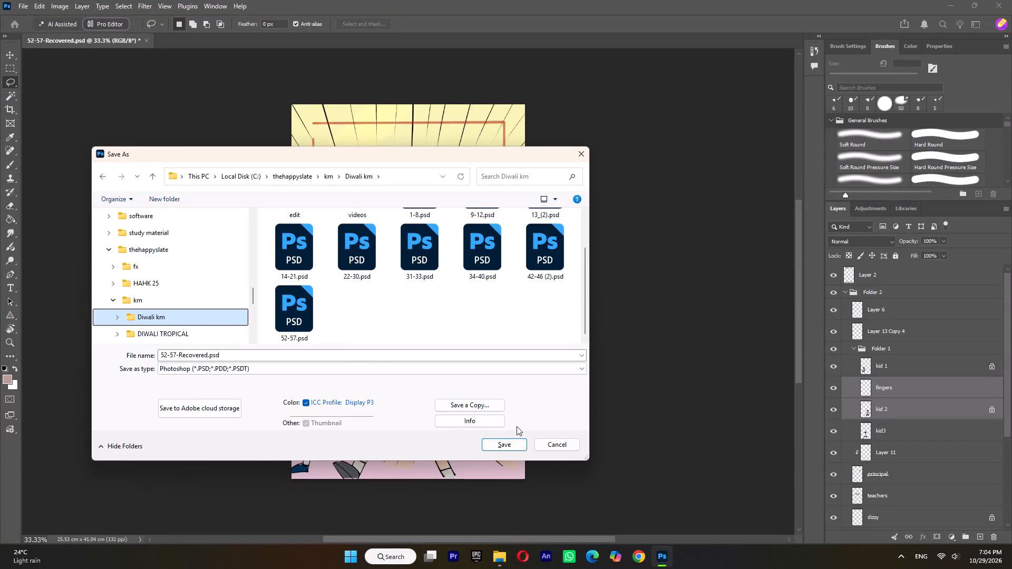
click(507, 443)
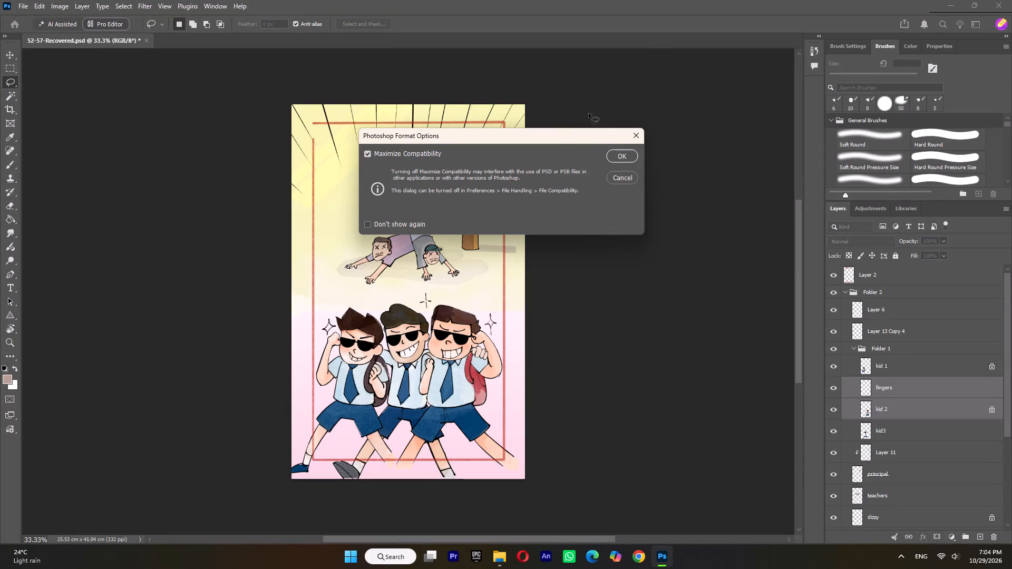
click(617, 158)
Toggle the visibility of Group 1, the fingers layer and the kid 2 layer to check what each contains.
scroll(889, 416, down, 12)
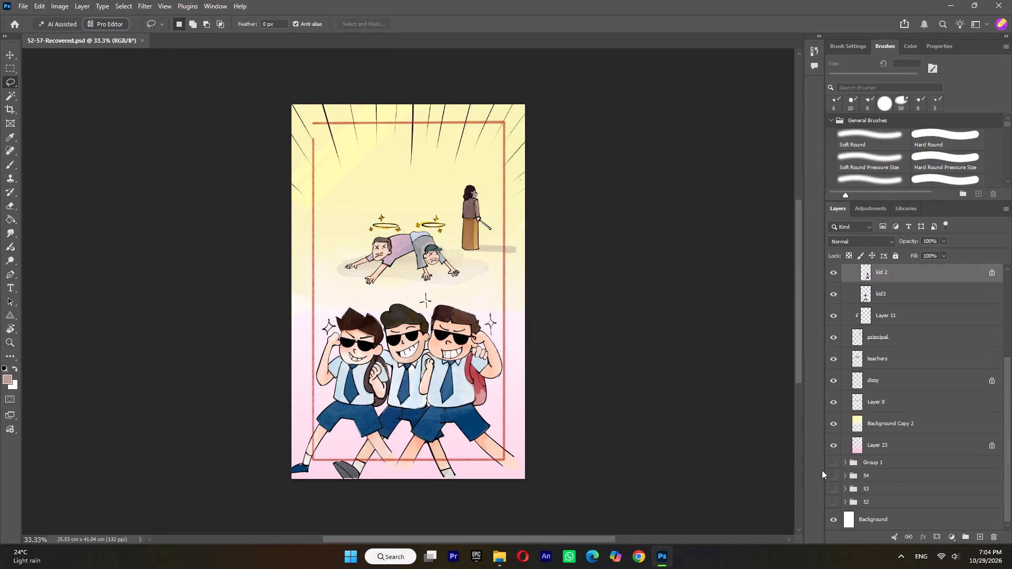
click(829, 462)
click(833, 462)
scroll(888, 423, up, 4)
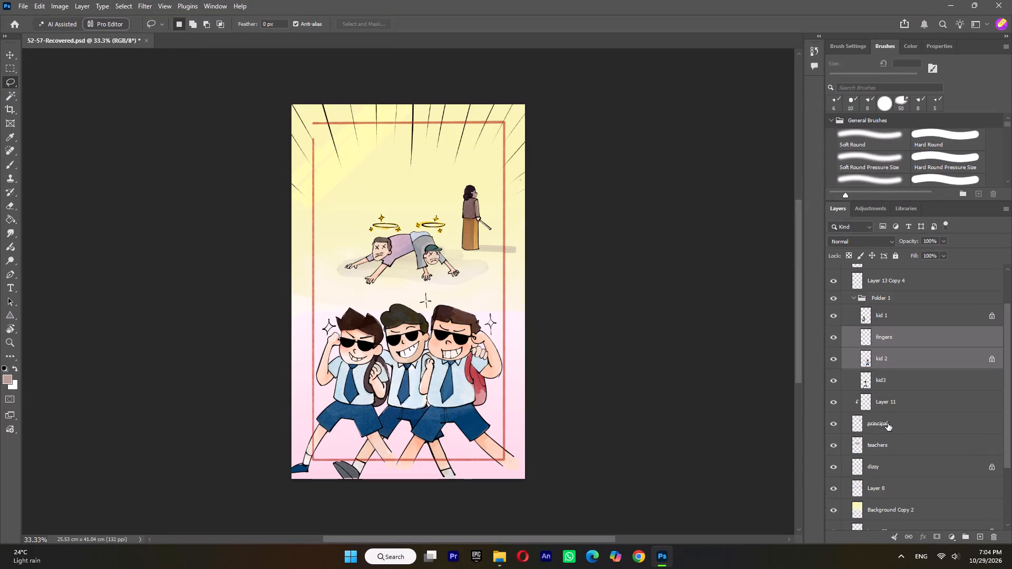
click(838, 336)
click(834, 336)
click(839, 354)
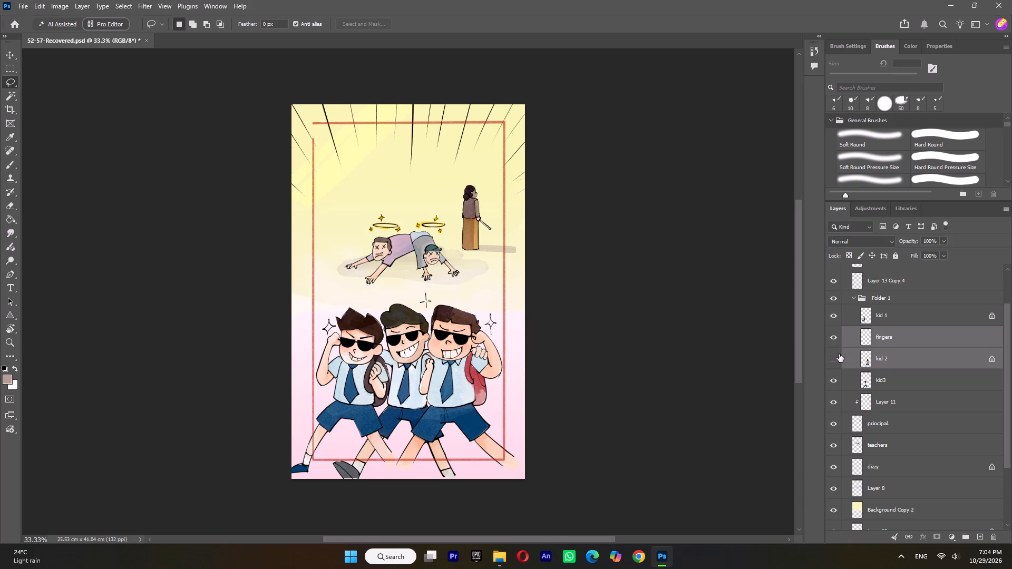
click(838, 357)
Identify the kid 1 layer by toggling its visibility, and unlock it.
click(887, 312)
click(834, 318)
click(834, 318)
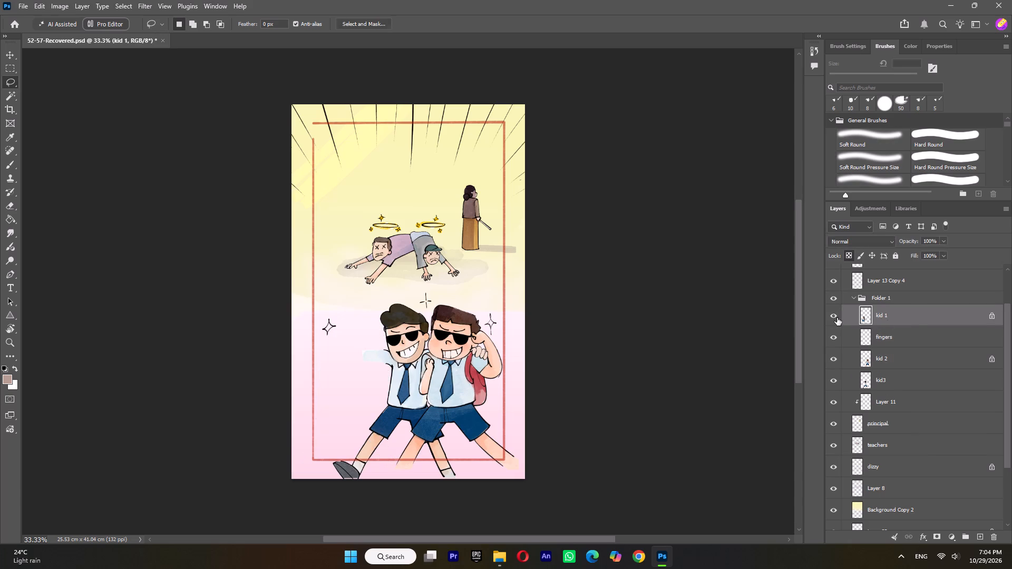
click(913, 319)
click(989, 317)
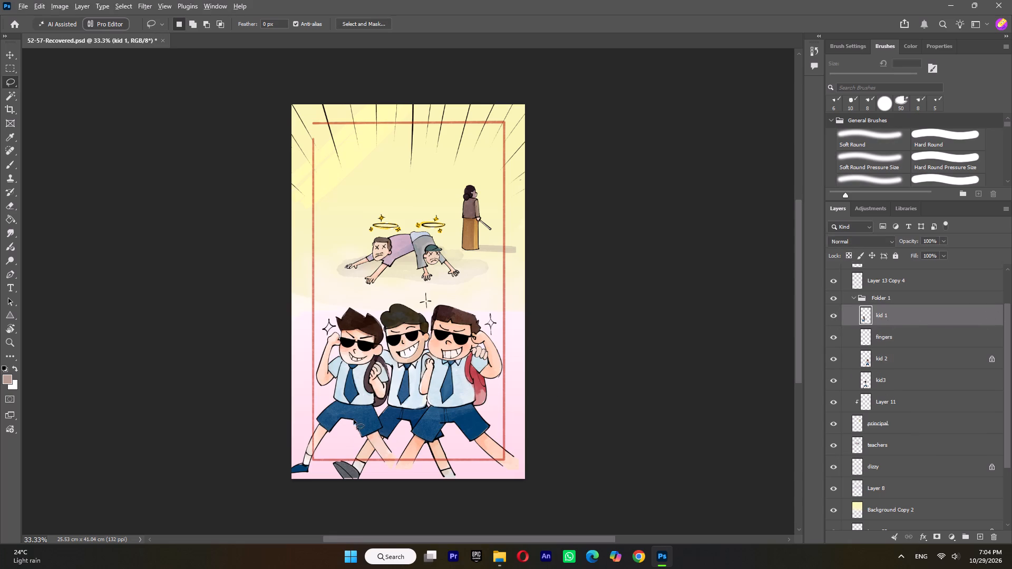
Lasso both legs of the leftmost kid on the kid 1 layer, from the shorts down, and cut them onto a new layer in place.
alt+scroll(355, 418, up, 14)
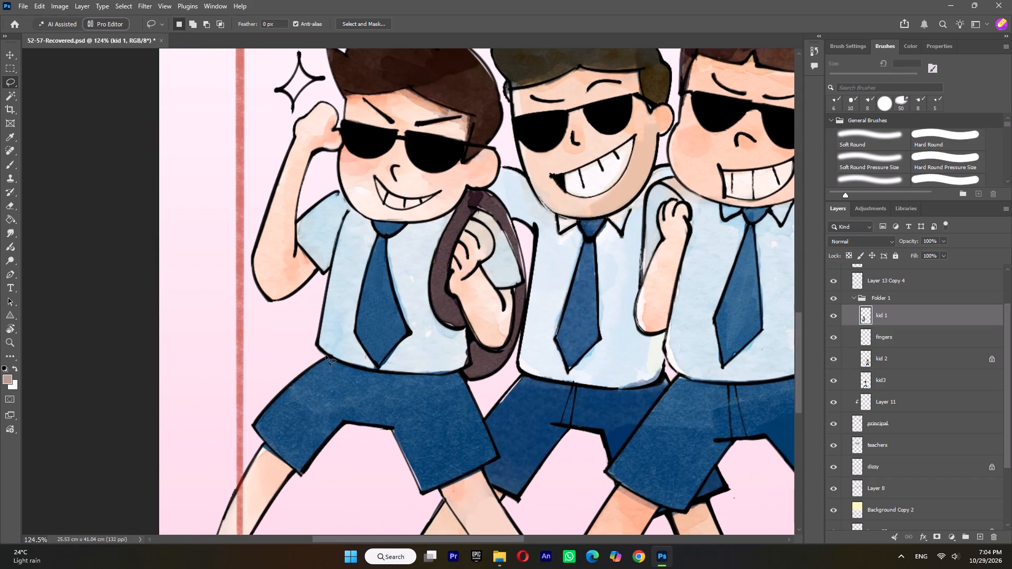
click(326, 355)
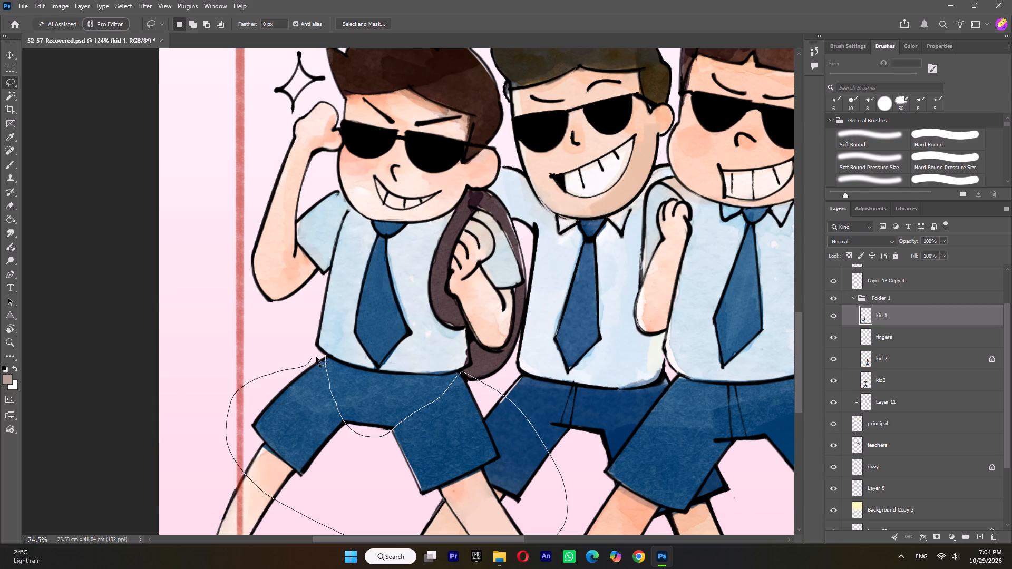
scroll(375, 338, down, 19)
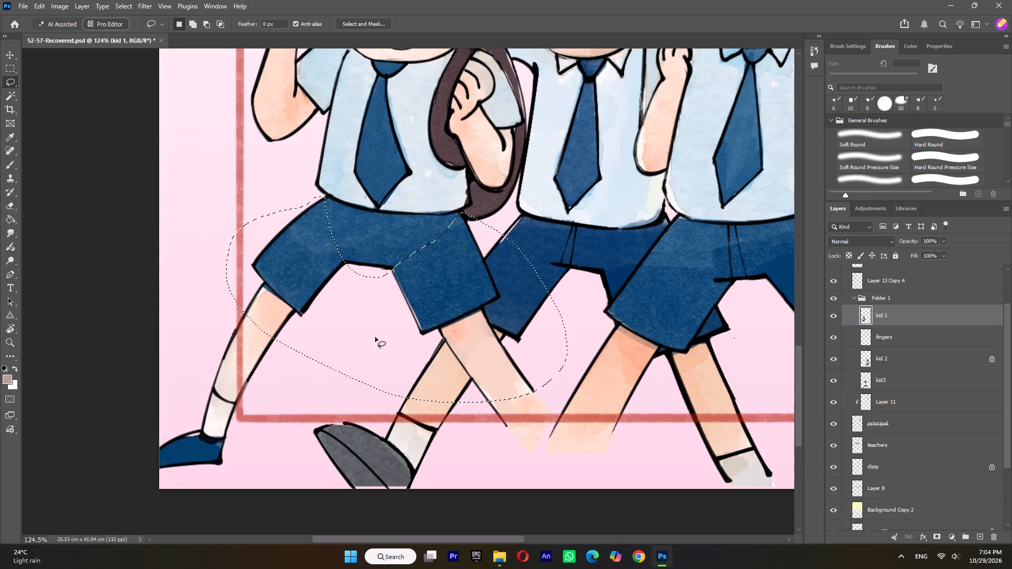
shift+drag(524, 319, 160, 360)
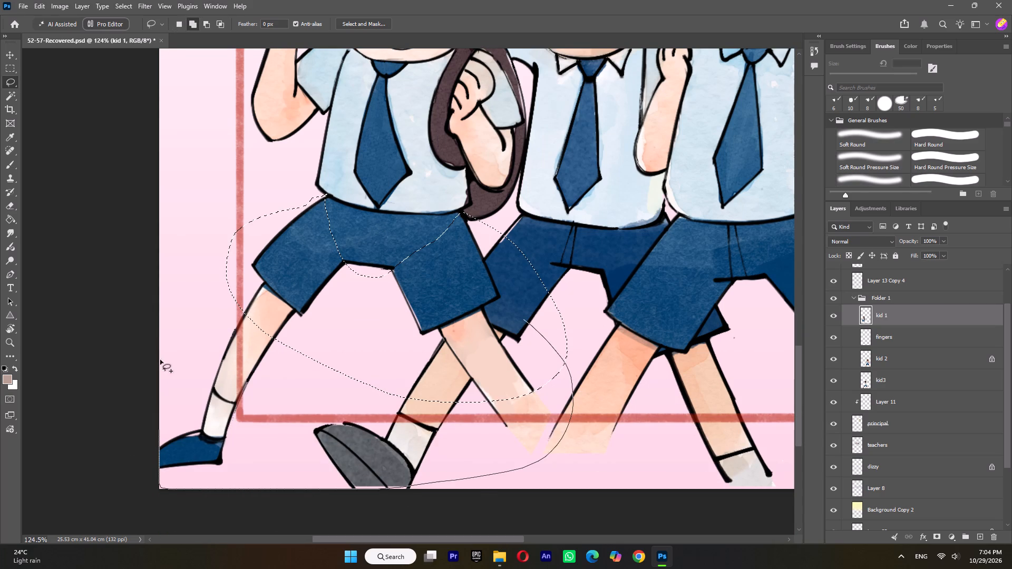
shift+drag(160, 360, 272, 307)
key(ctrl+x)
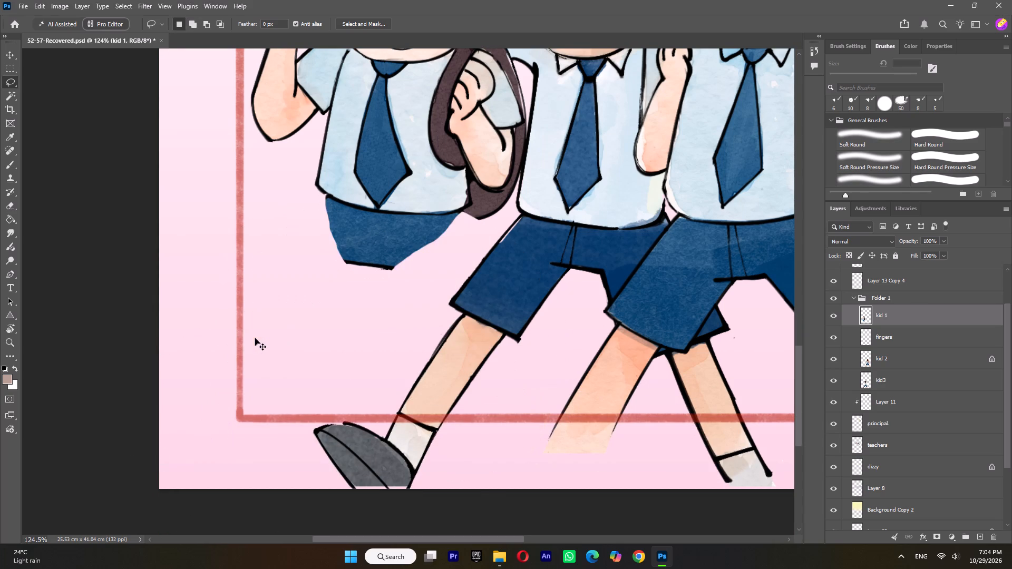
key(ctrl+shift+v)
Lasso the leftmost kid's leg nearest the middle kid on the new legs layer and cut it onto its own layer in place.
drag(442, 192, 417, 447)
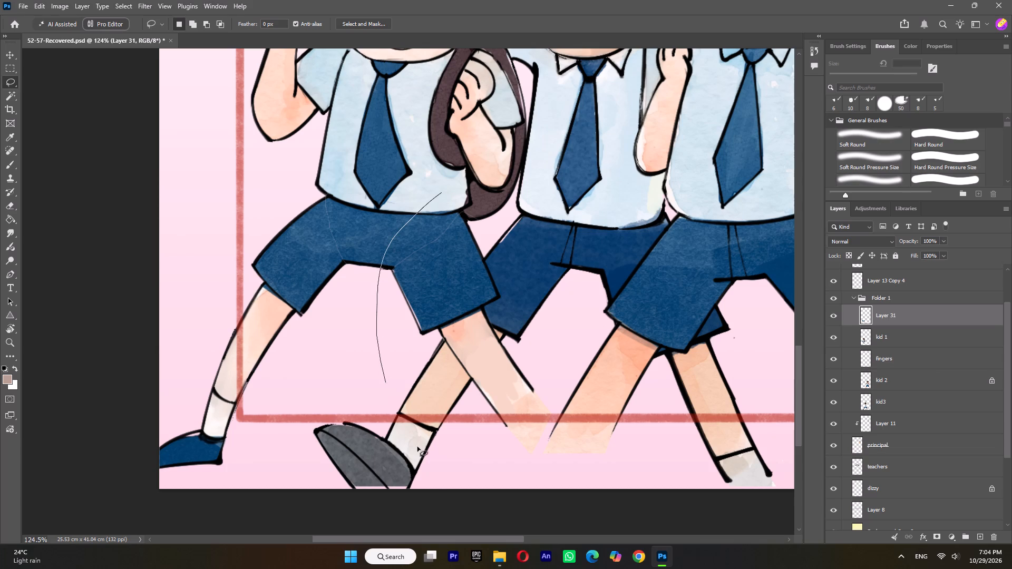
drag(417, 447, 466, 238)
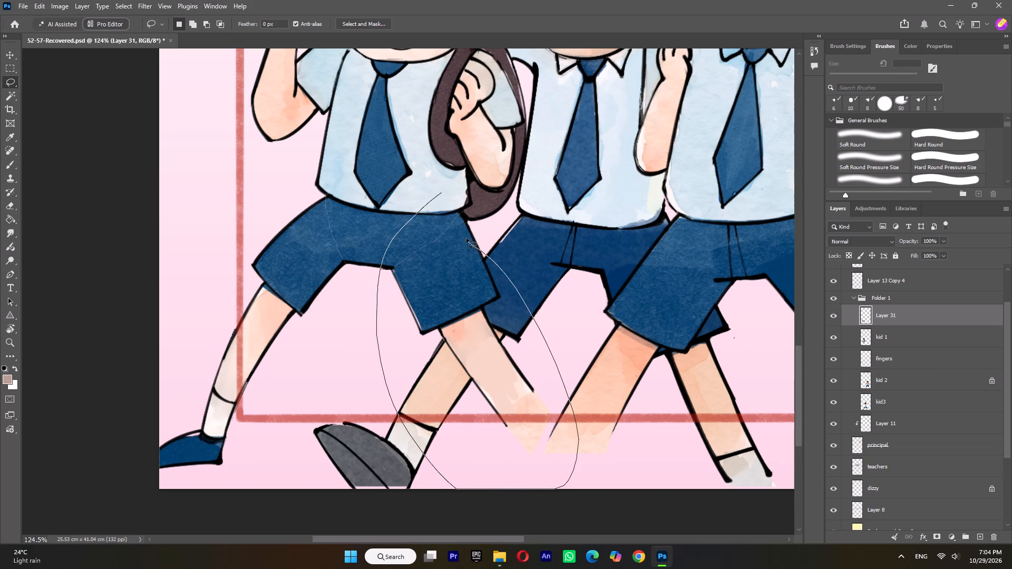
drag(466, 238, 422, 203)
shift+drag(474, 192, 480, 185)
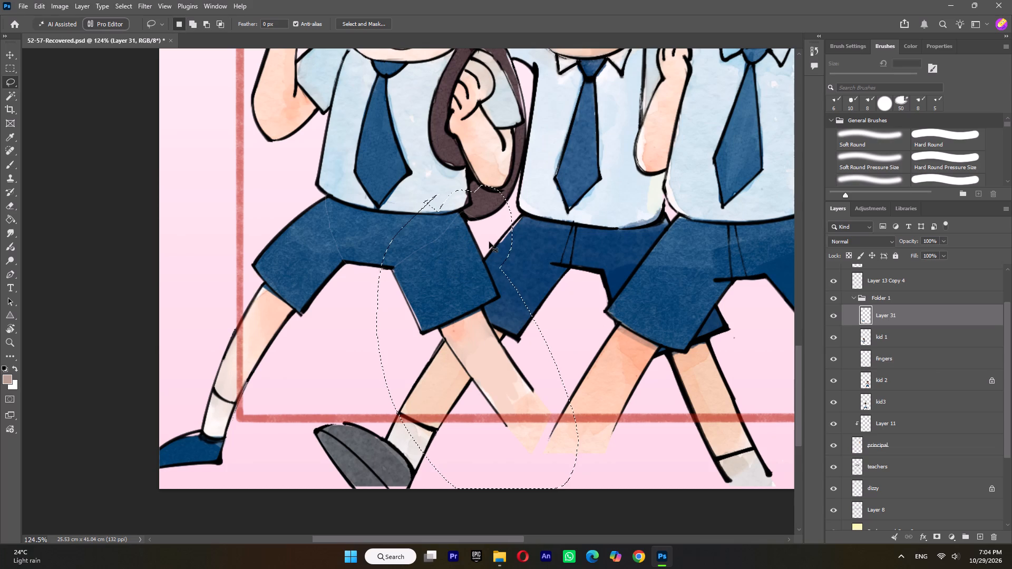
key(ctrl+x)
key(ctrl+shift+v)
Save the document.
key(ctrl+s)
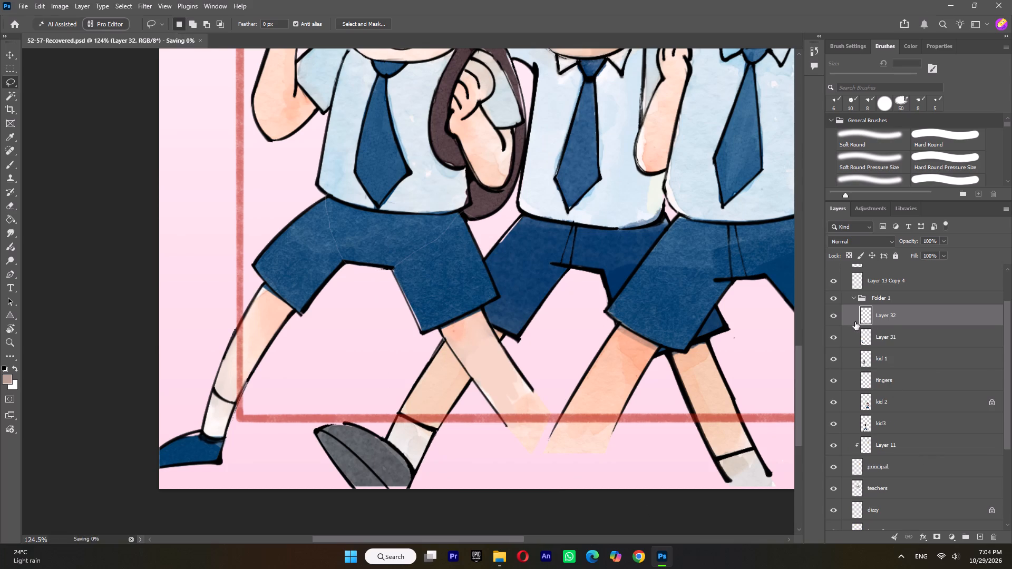
Hide the two separated leg layers and make the kid 1 body layer active at the cut edge of the shorts.
click(835, 317)
click(835, 336)
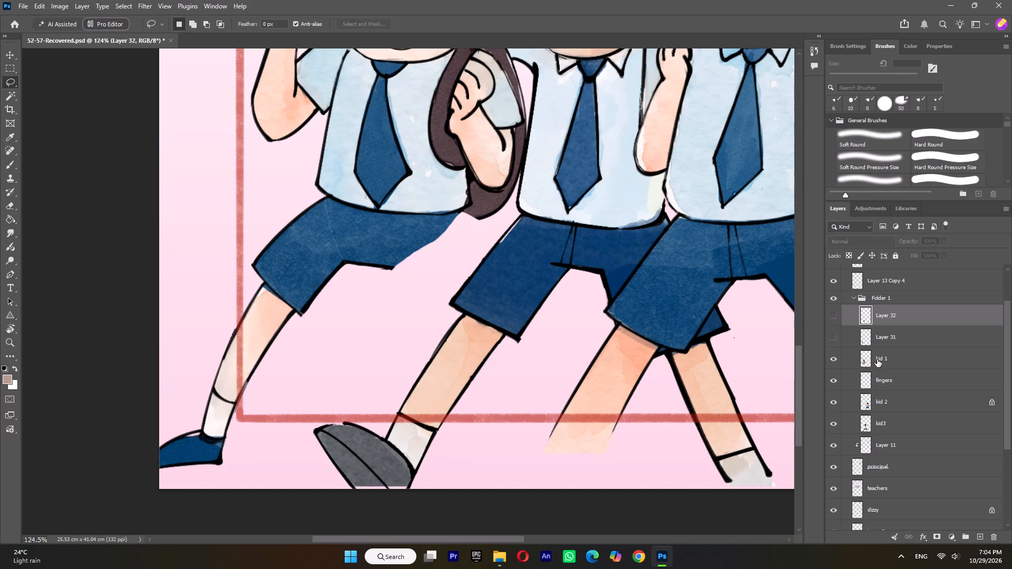
click(877, 359)
alt+scroll(323, 203, up, 4)
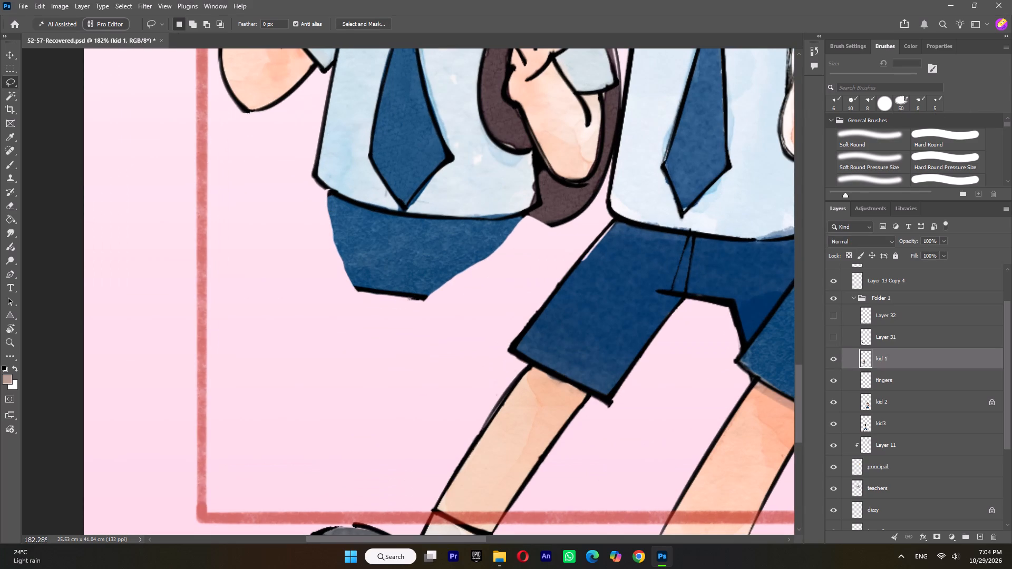
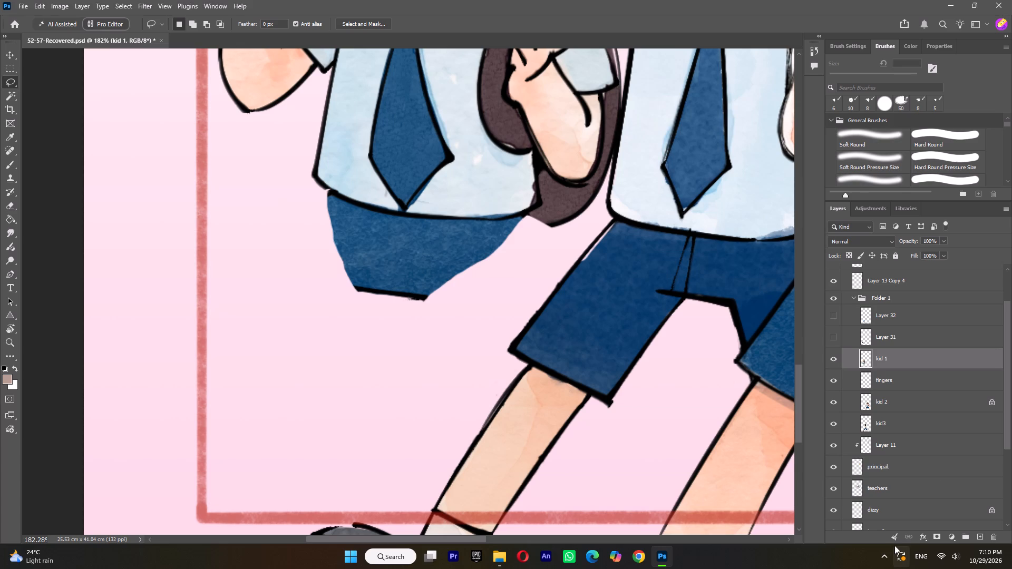
Choose the KYLE Ultimate Pencil Hard brush at 8 px and set the foreground colour to black.
ctrl+scroll(606, 303, down, 10)
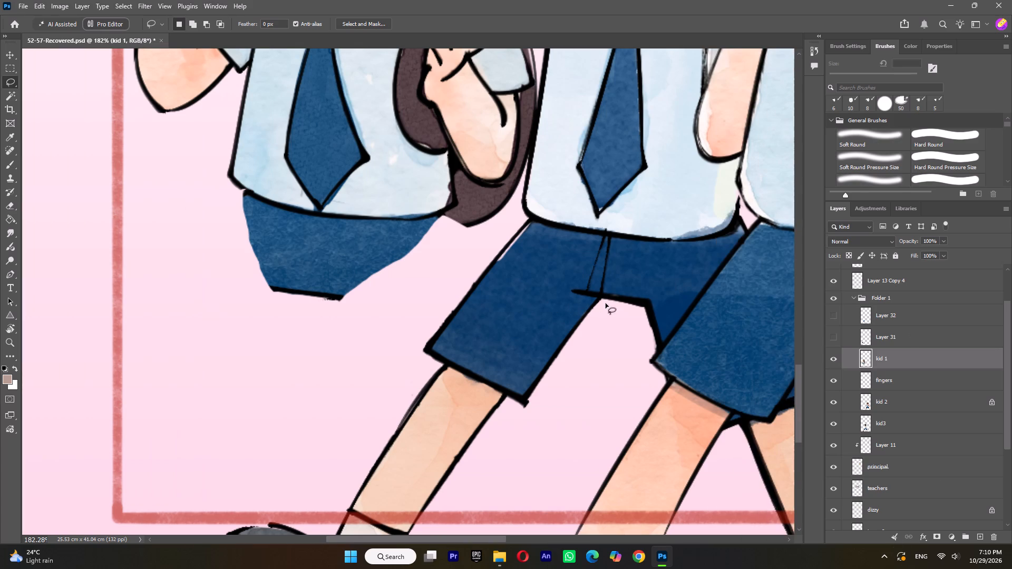
alt+scroll(614, 327, down, 10)
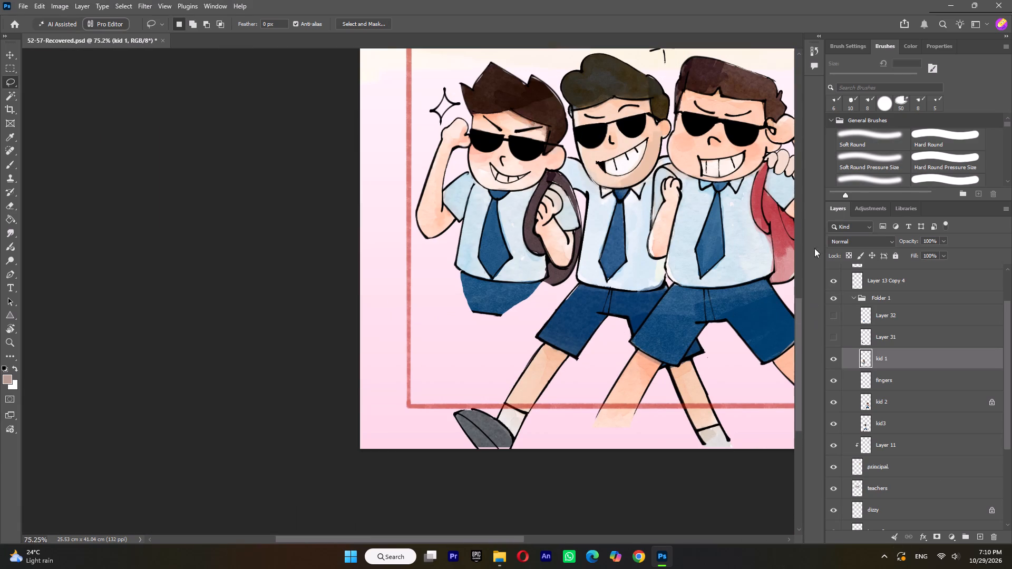
scroll(877, 160, down, 9)
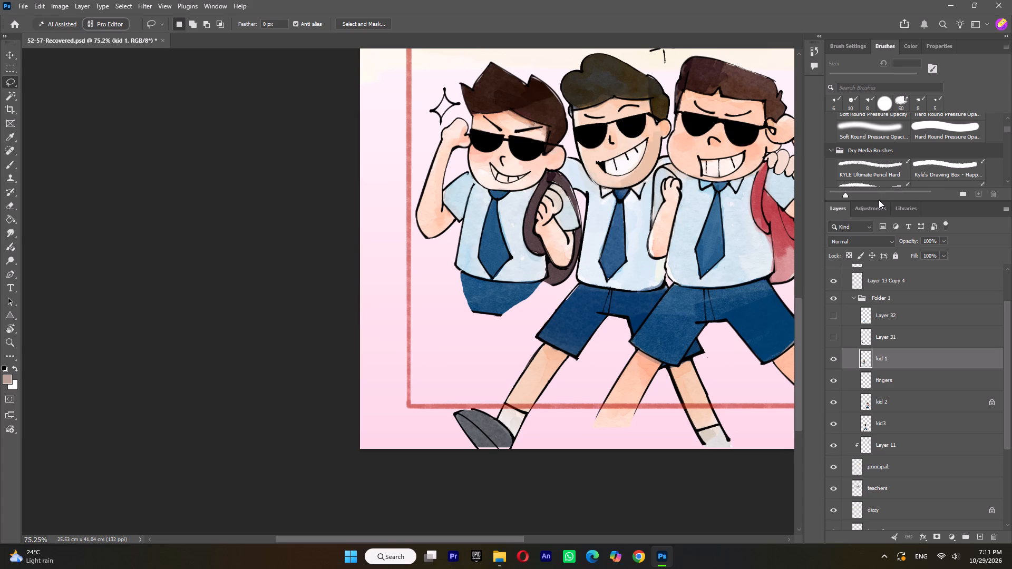
drag(879, 200, 870, 342)
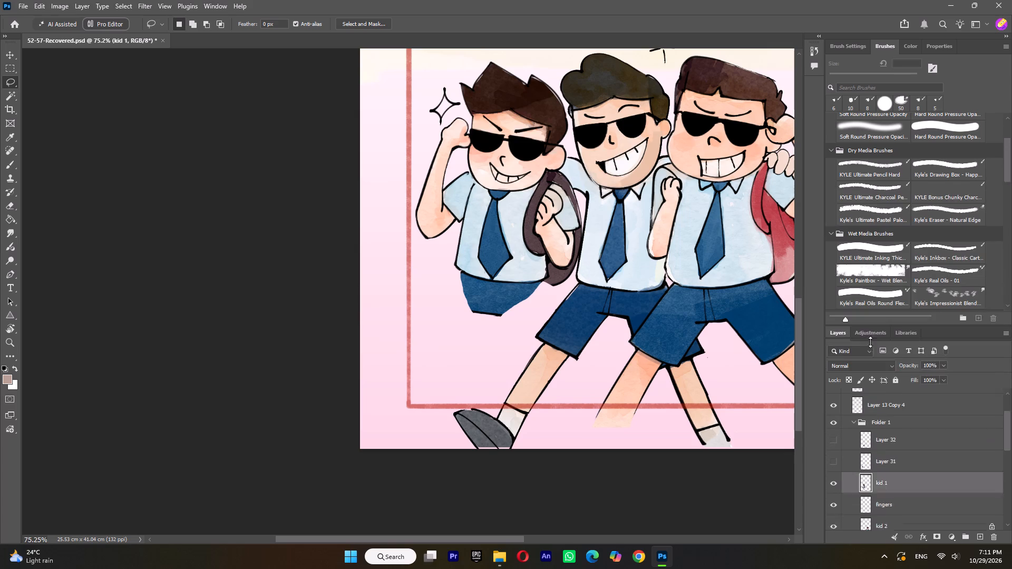
drag(870, 342, 870, 357)
click(874, 162)
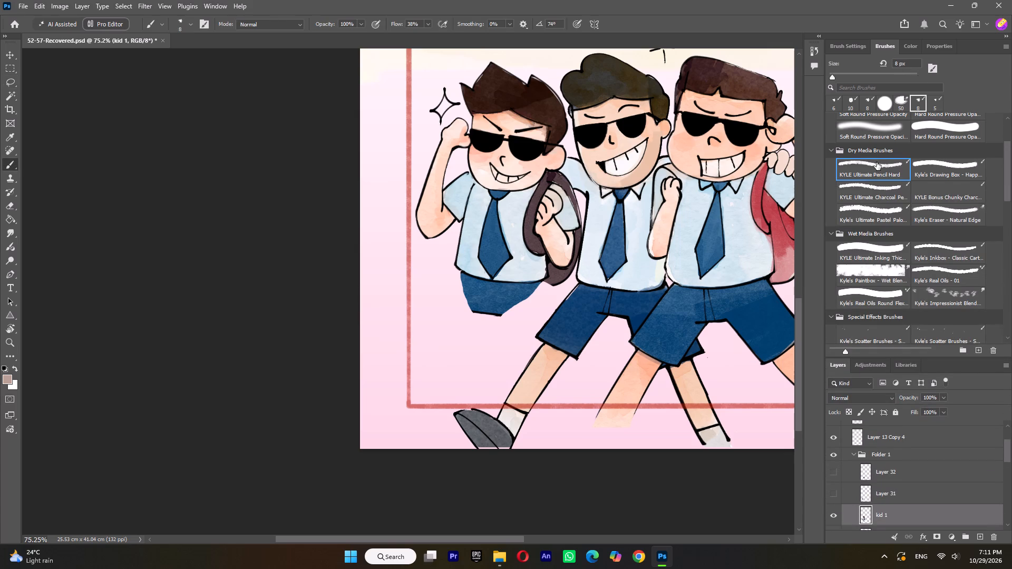
click(909, 39)
click(908, 45)
drag(898, 244, 779, 439)
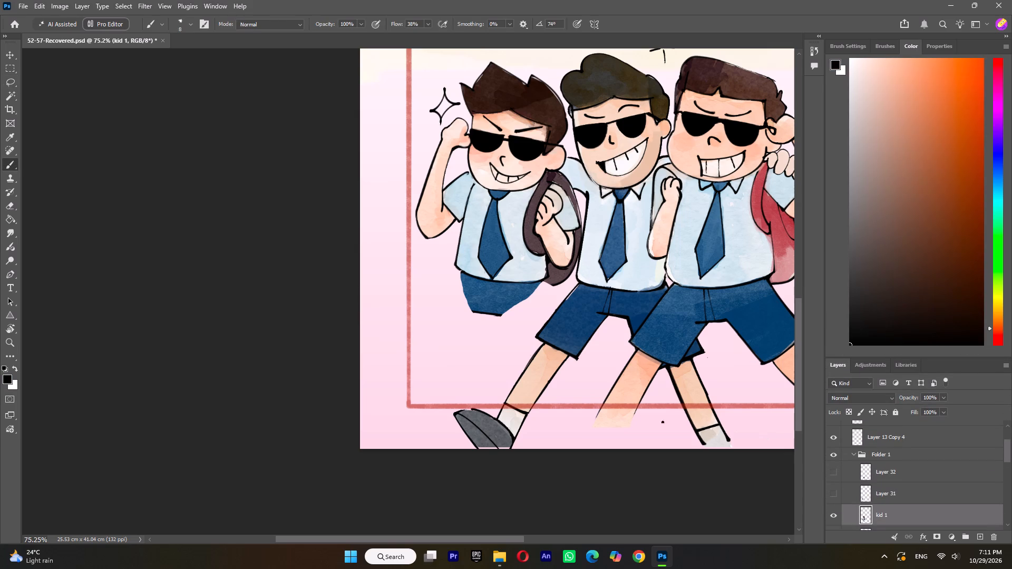
On the kid 1 layer, sketch a rounded shorts outline below the shirt, down both sides and along the bottom edge nearest the middle kid.
alt+scroll(464, 297, up, 11)
drag(455, 240, 449, 250)
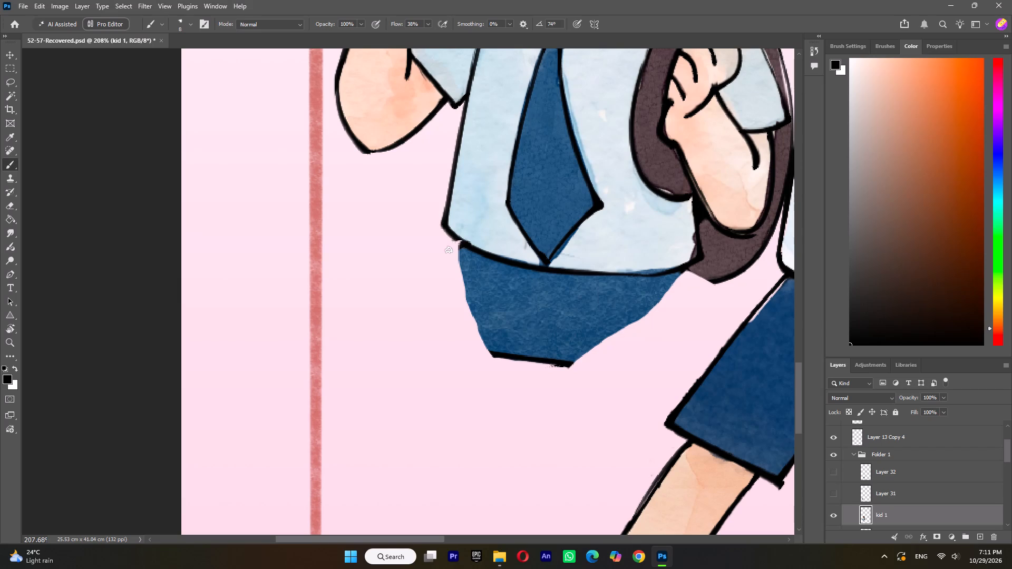
drag(449, 250, 442, 274)
key(ctrl+z)
drag(450, 235, 429, 281)
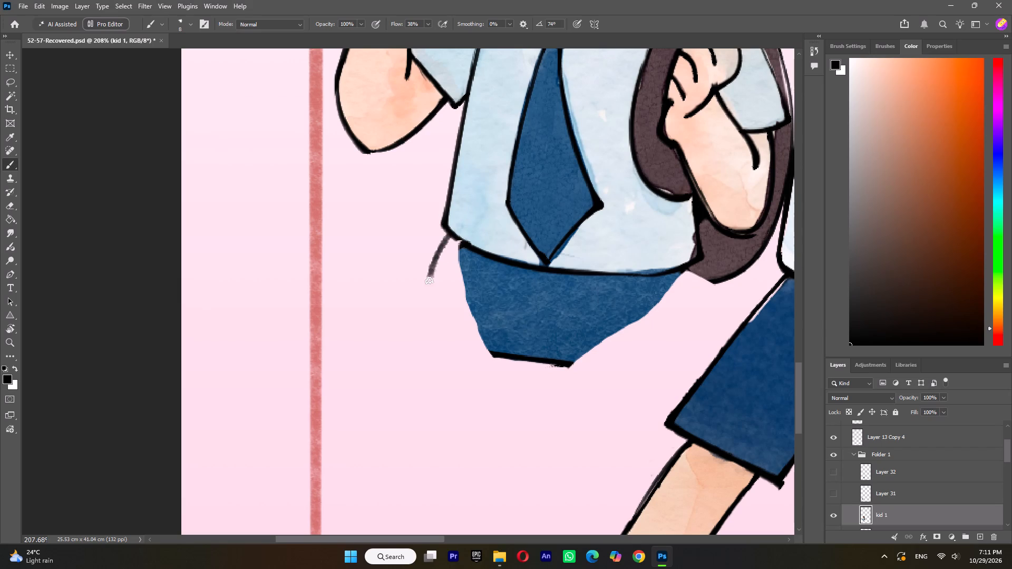
drag(429, 281, 425, 302)
drag(694, 267, 680, 347)
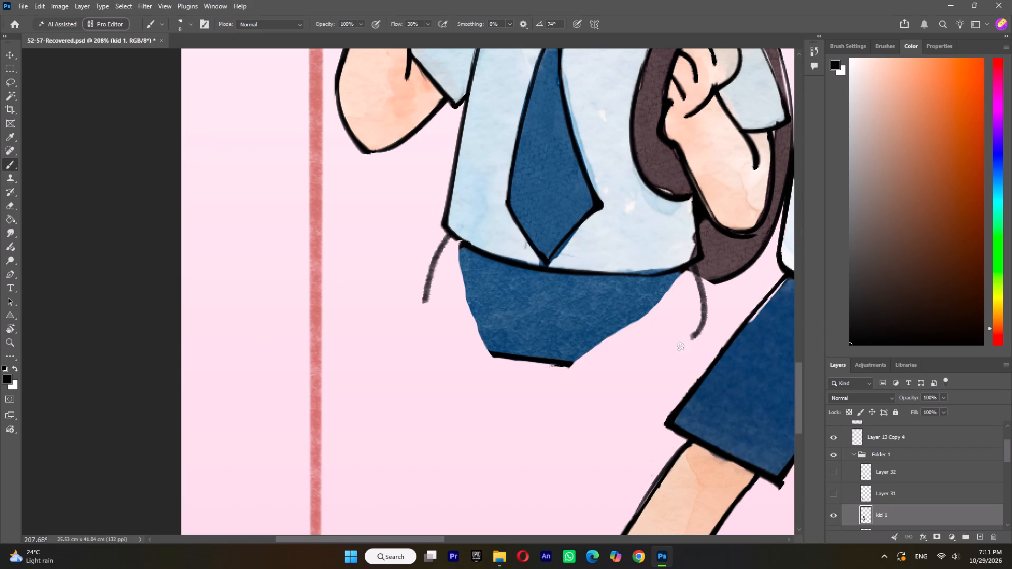
drag(680, 347, 554, 362)
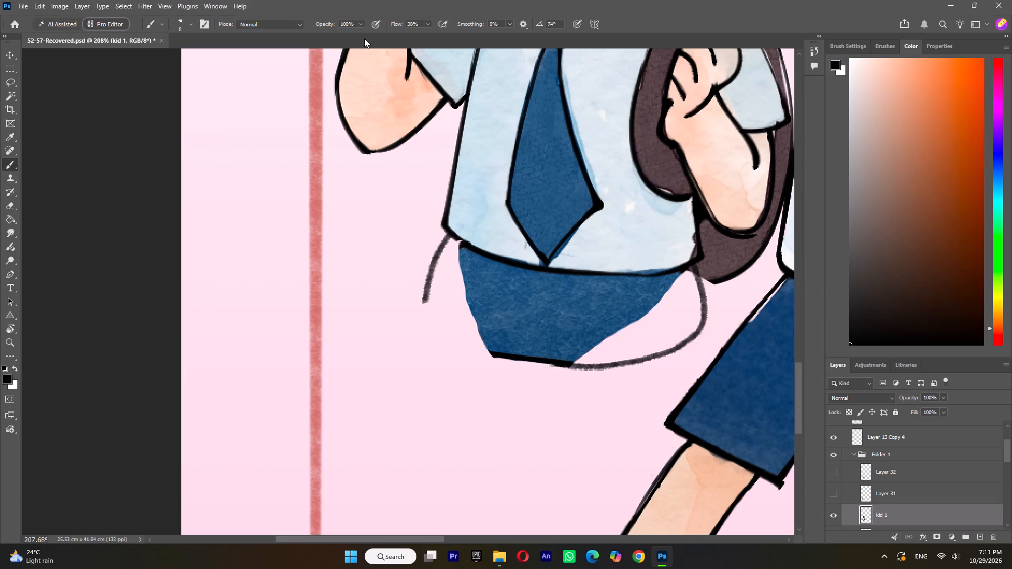
Set the brush flow to 100% and ink the shorts outline on the side away from the middle kid, down to the hem.
click(425, 23)
drag(441, 36, 504, 35)
drag(449, 235, 433, 313)
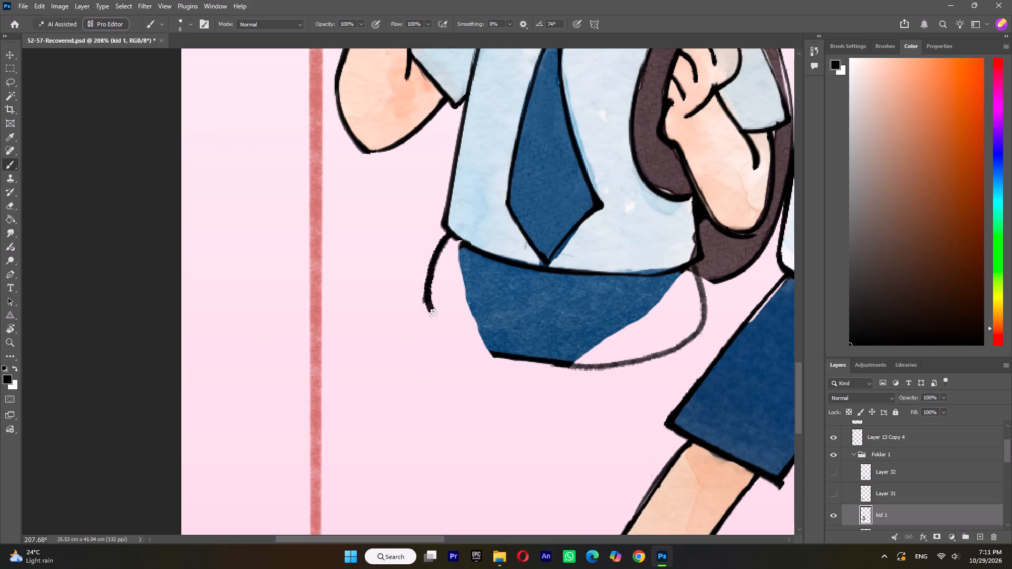
drag(433, 313, 497, 354)
Fill the gaps between the blue shorts and the new outline on both sides with the Content-Aware Spot Healing Brush.
click(9, 146)
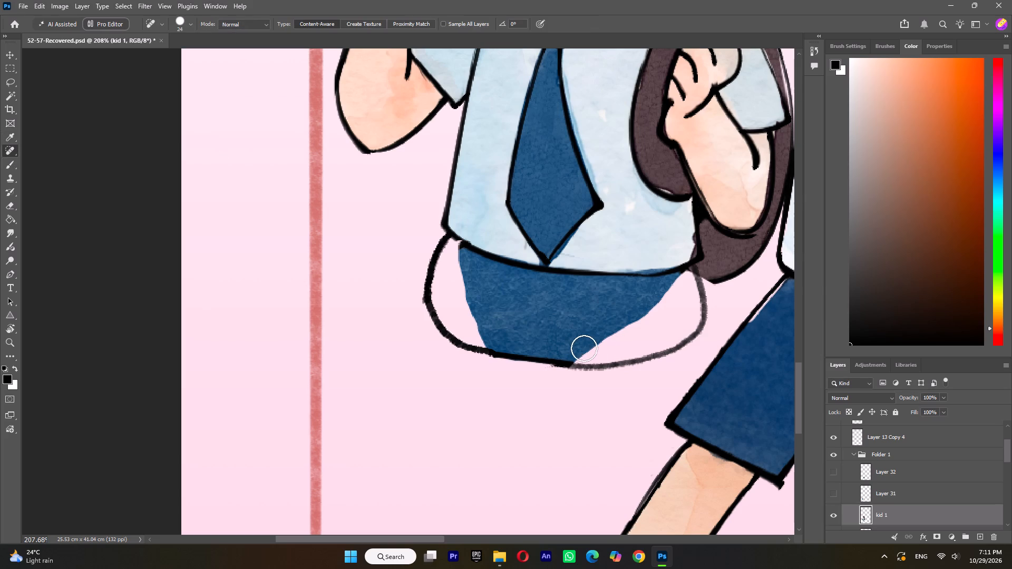
drag(579, 349, 686, 280)
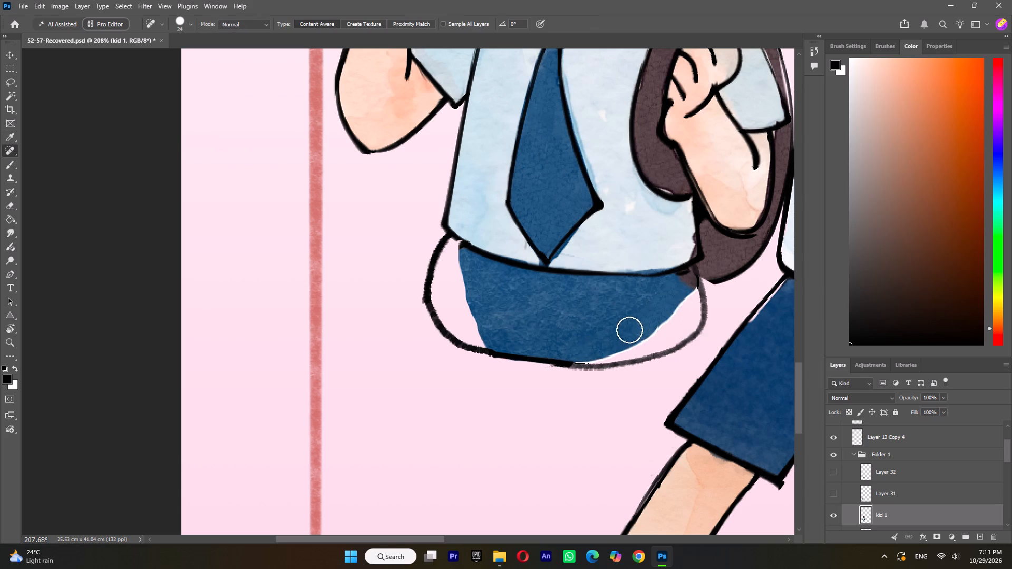
drag(595, 351, 687, 320)
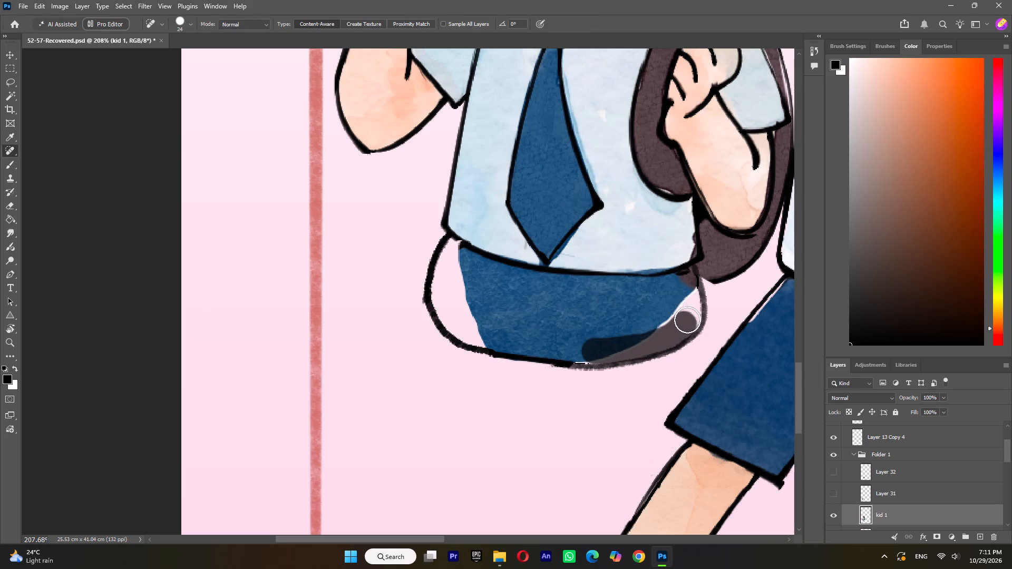
drag(687, 320, 690, 296)
drag(682, 305, 644, 330)
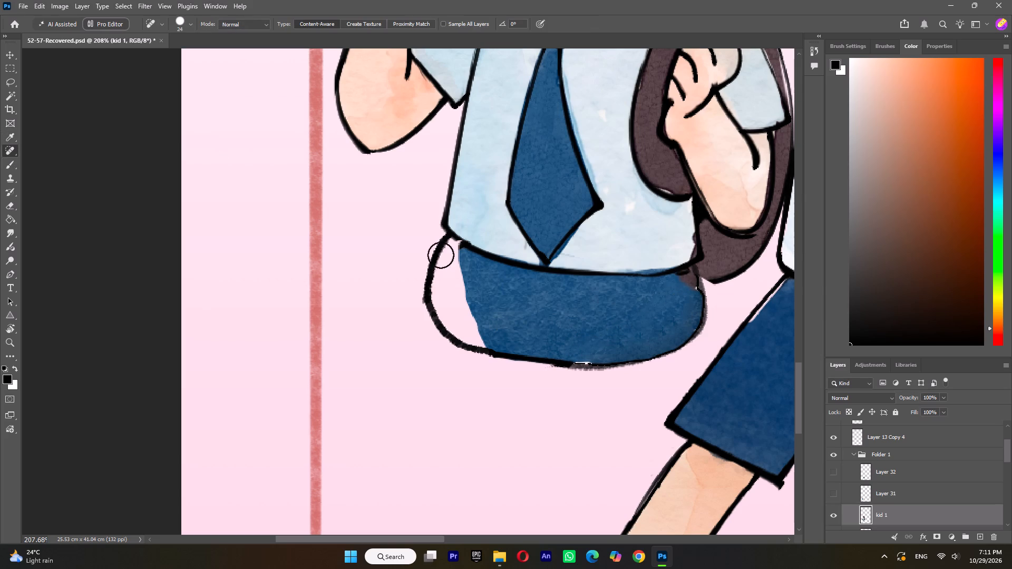
drag(456, 254, 489, 338)
drag(460, 271, 462, 292)
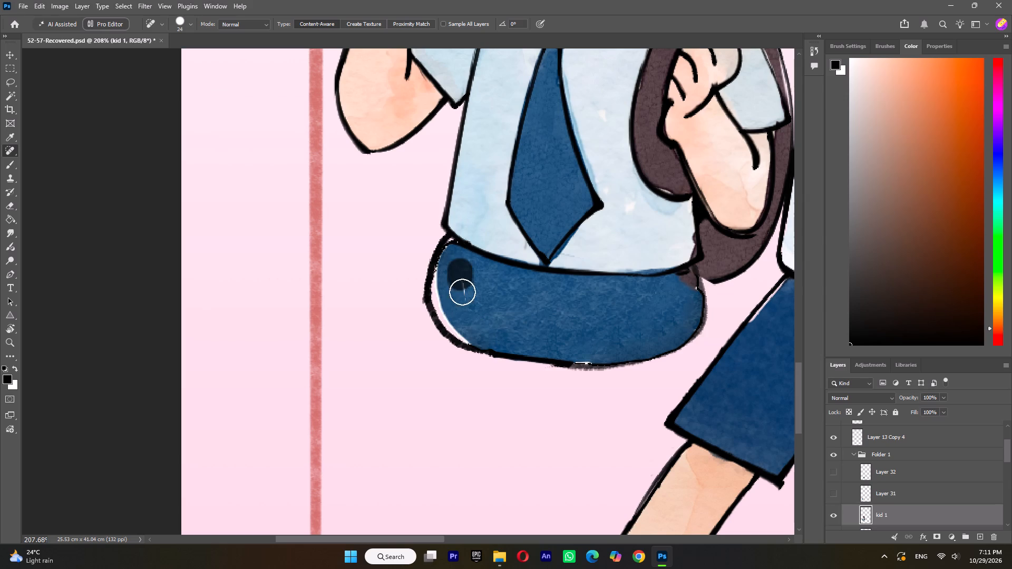
drag(462, 292, 471, 316)
drag(478, 332, 446, 264)
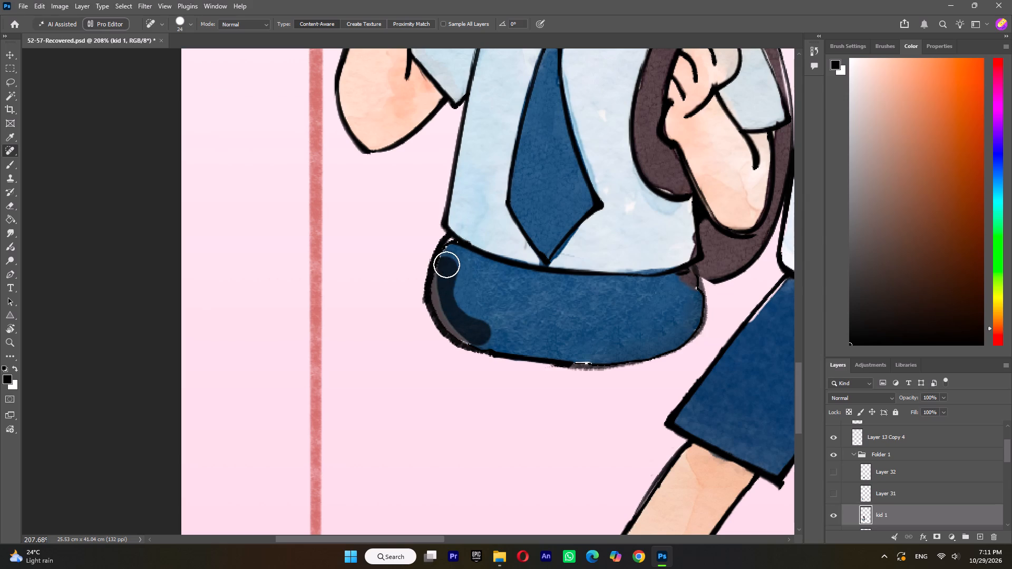
drag(446, 264, 449, 258)
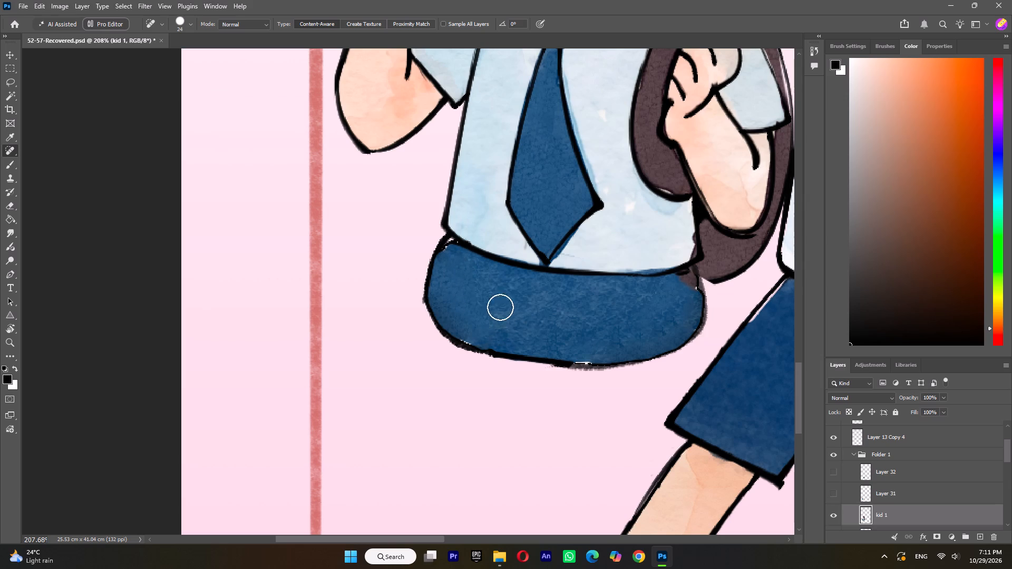
drag(452, 257, 453, 249)
Show both separated leg layers, Layer 31 and Layer 32, over the repaired body.
alt+scroll(521, 285, down, 9)
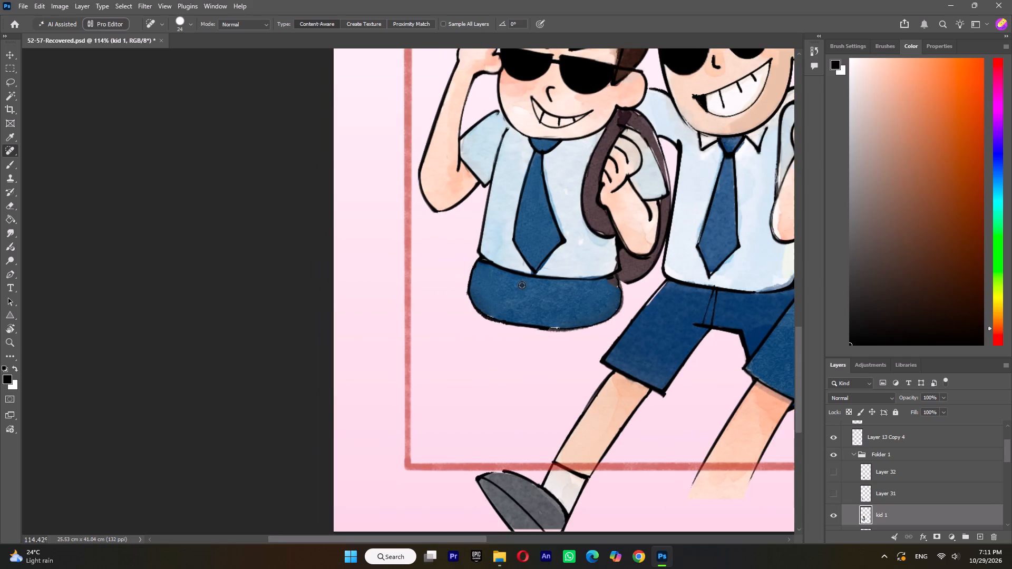
alt+scroll(522, 285, down, 3)
click(830, 490)
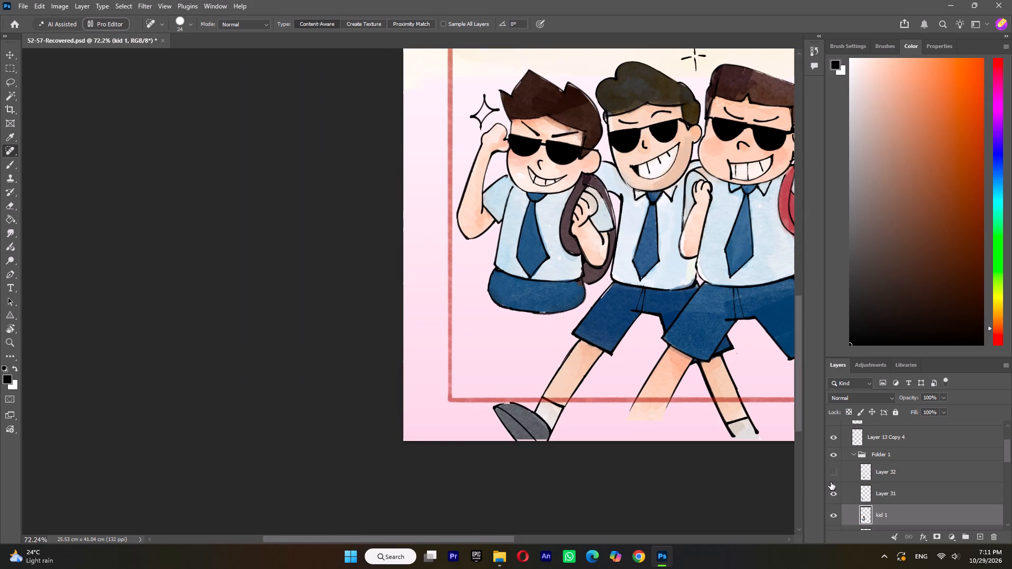
click(831, 482)
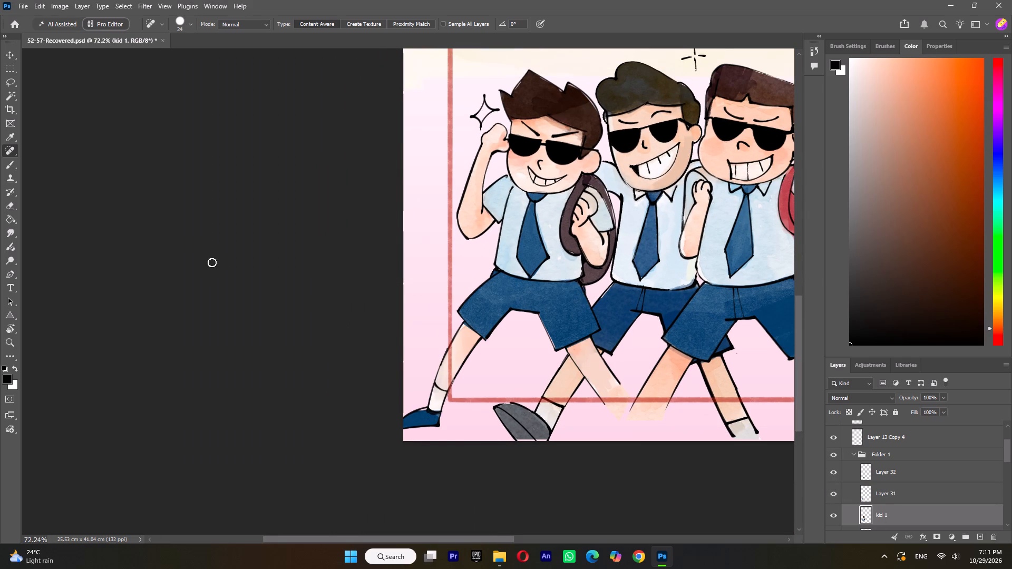
Select the leftmost kid's outer leg on Layer 31 with a rectangular marquee and cut it onto a new layer in place.
click(8, 56)
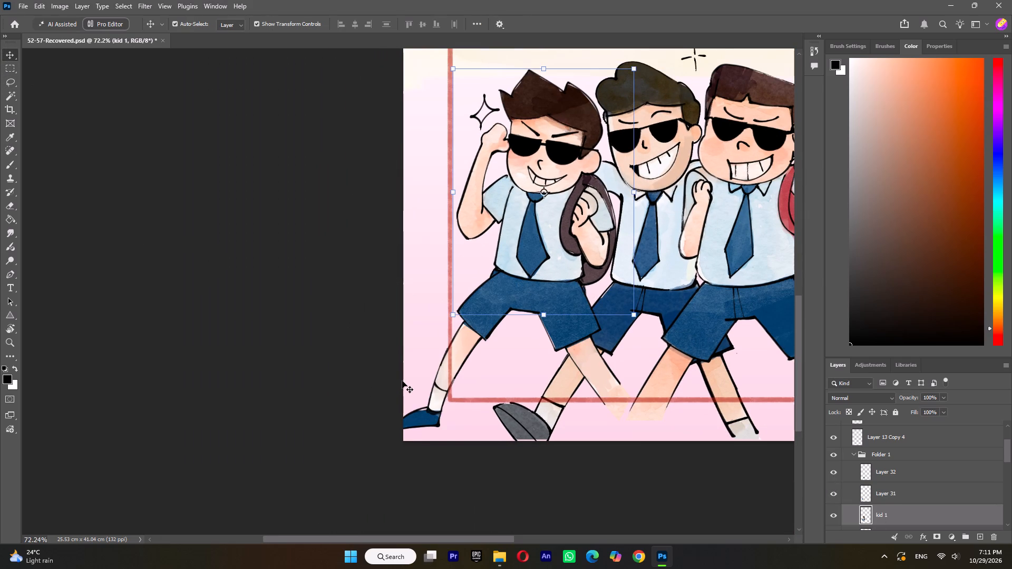
click(460, 368)
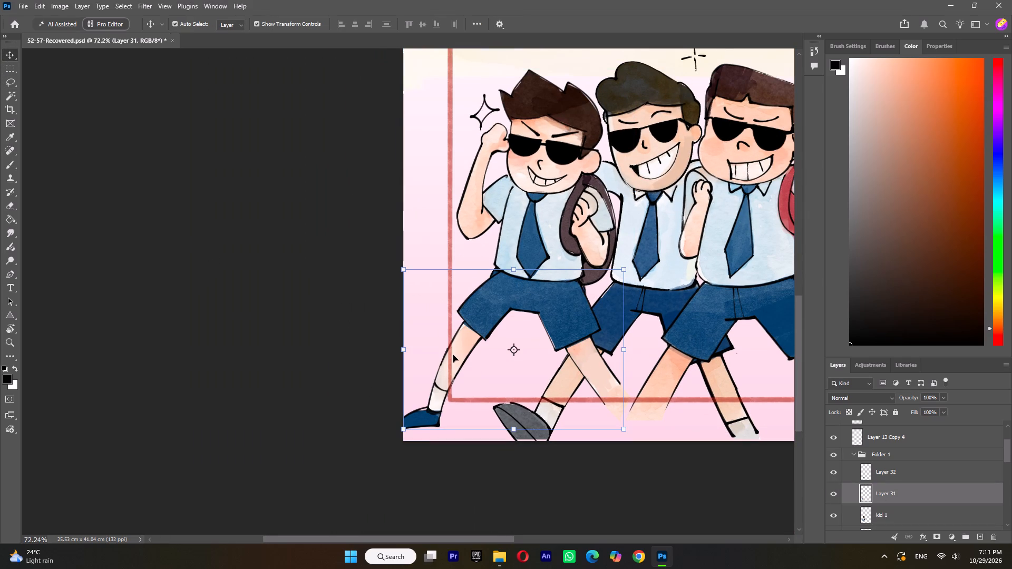
click(832, 473)
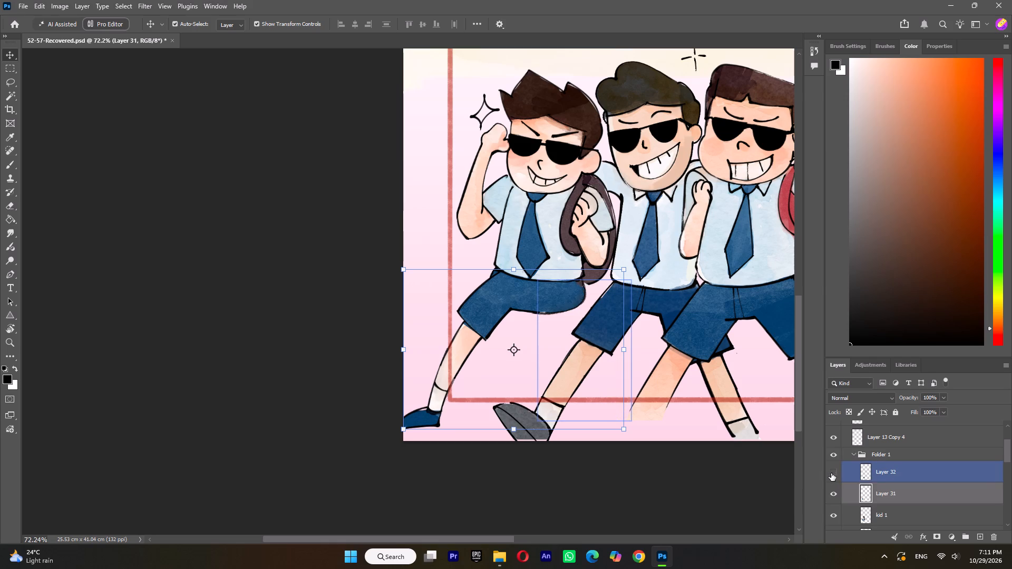
click(831, 473)
click(832, 491)
click(832, 491)
click(878, 490)
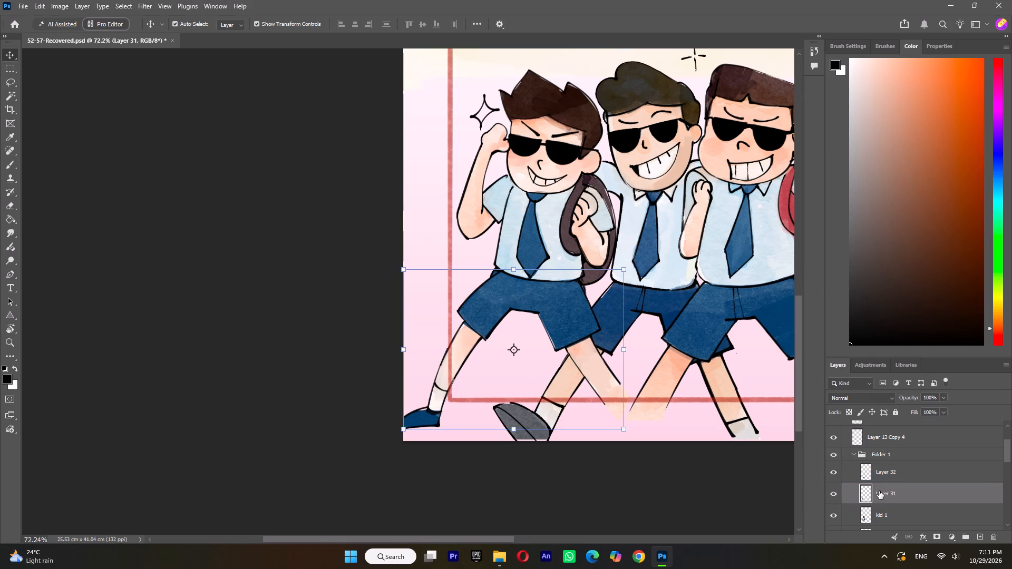
click(10, 71)
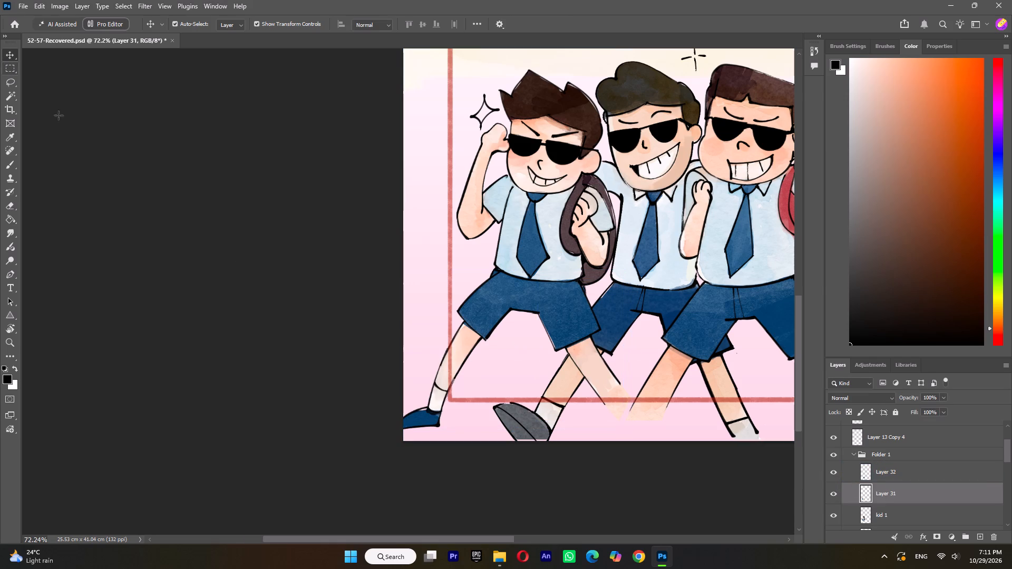
drag(363, 234, 519, 439)
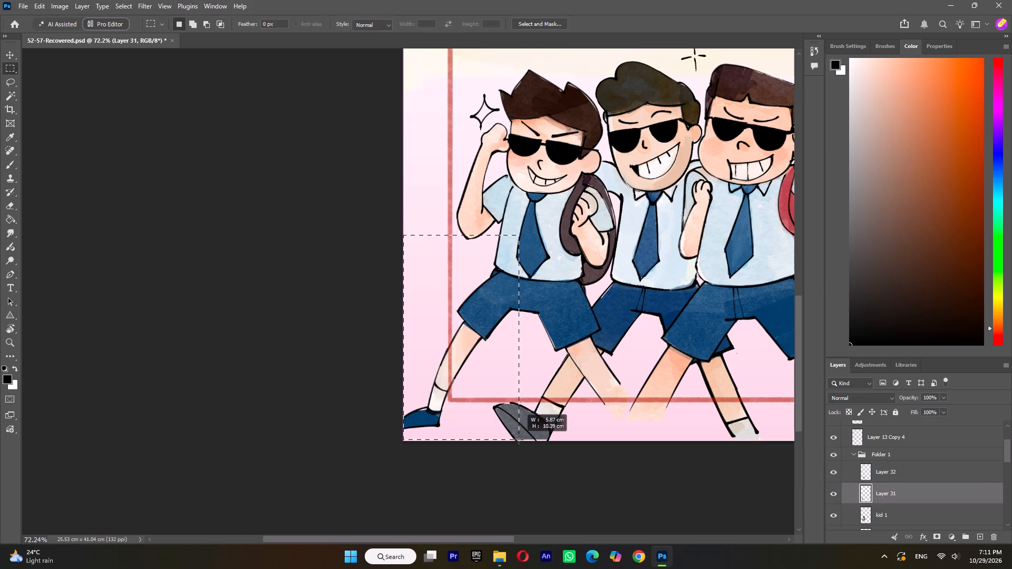
drag(519, 439, 518, 439)
key(ctrl+x)
key(ctrl+shift+v)
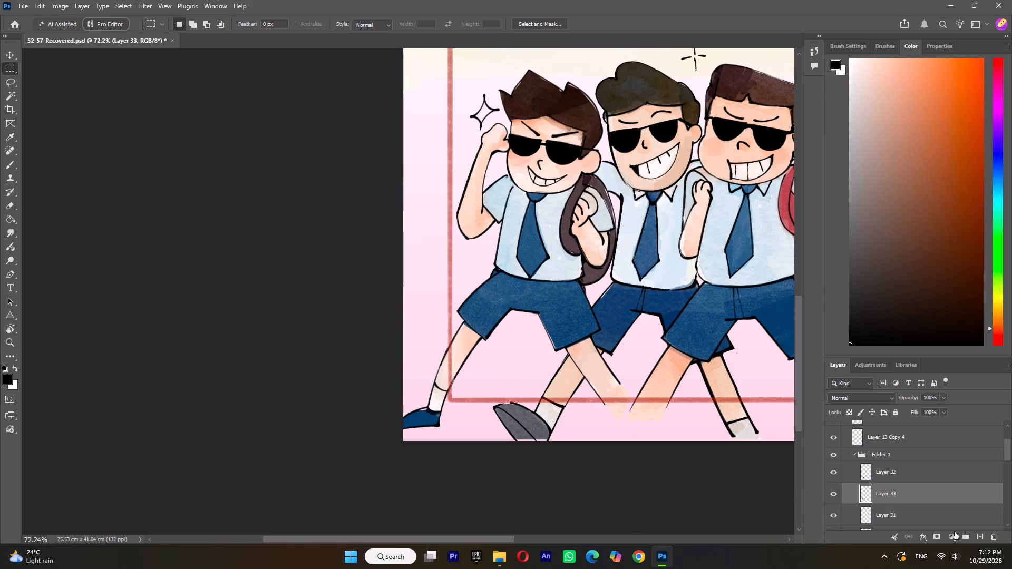
Check the new leg layer and Layer 31 by toggling their visibility, and delete the leftover Layer 31.
click(834, 492)
click(831, 495)
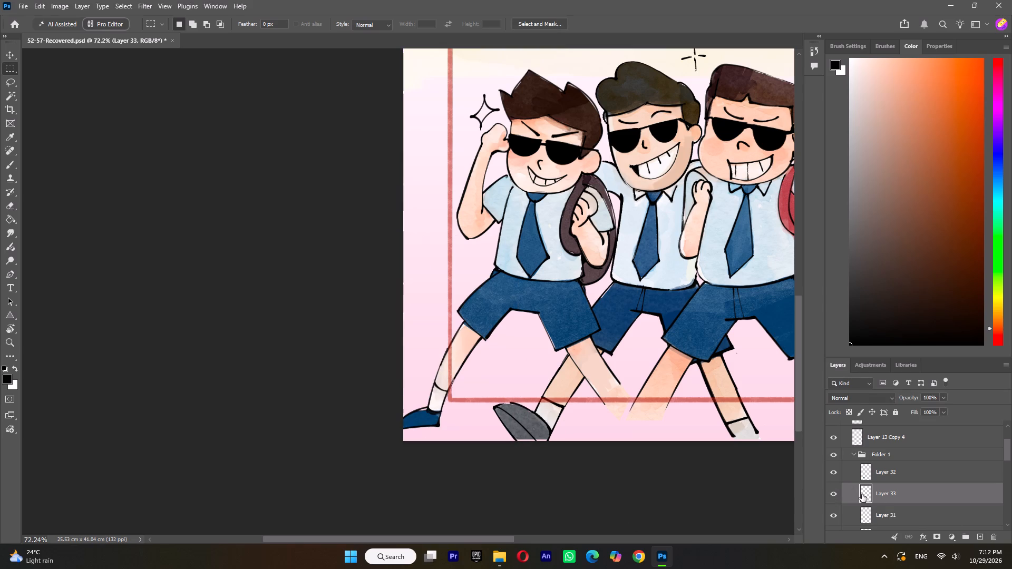
click(862, 494)
click(11, 55)
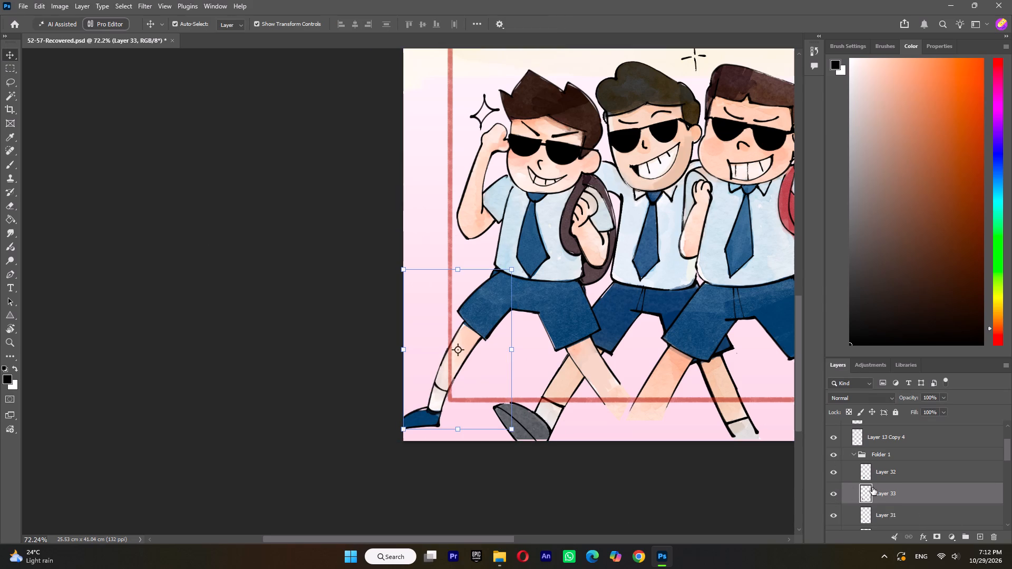
scroll(872, 488, down, 2)
click(833, 474)
click(833, 474)
click(874, 477)
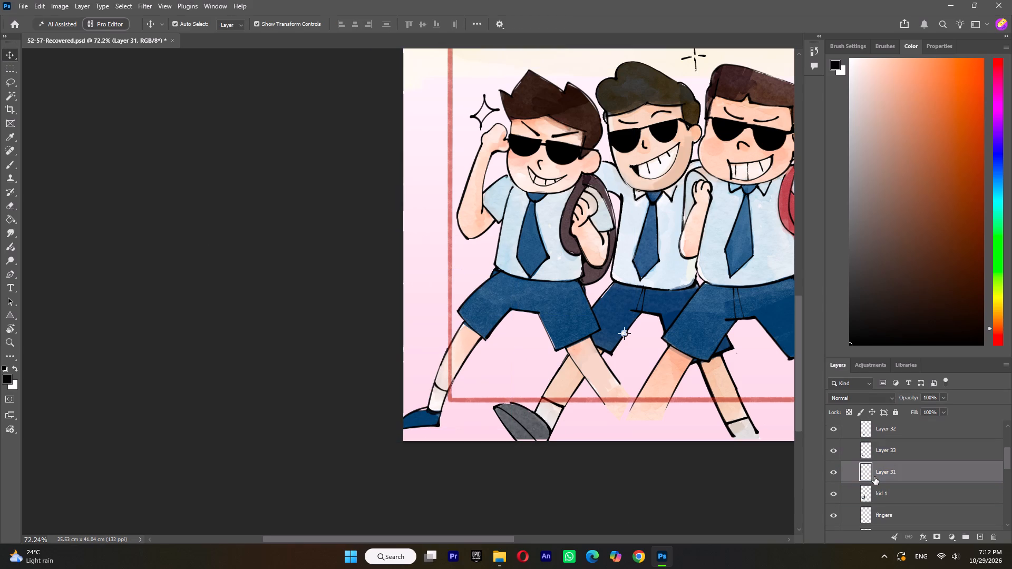
key(Delete)
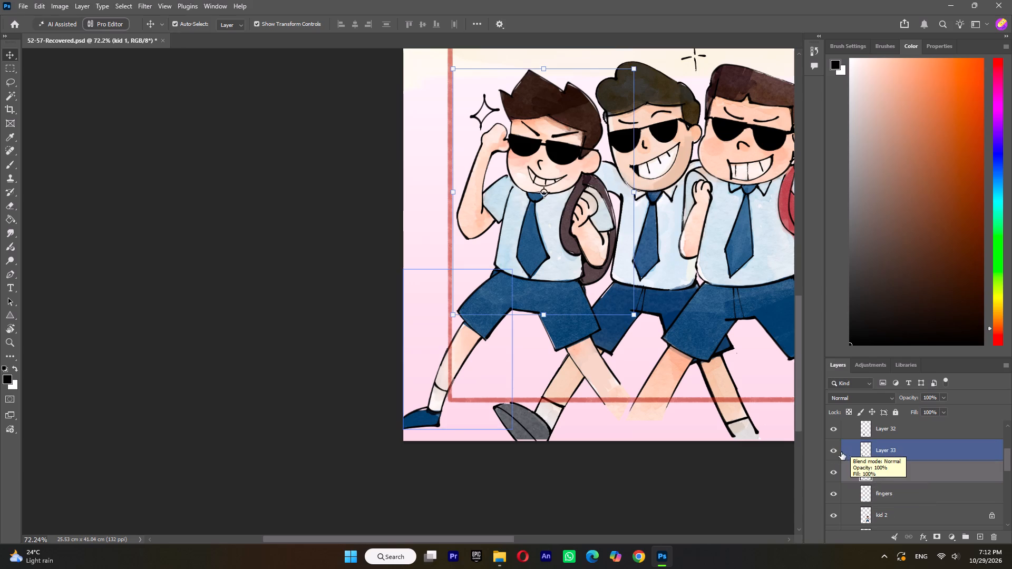
Check the leftmost kid's outer leg on Layer 33 by toggling its visibility, and duplicate the layer as Layer 33 copy.
click(833, 455)
click(835, 454)
click(882, 455)
right_click(882, 455)
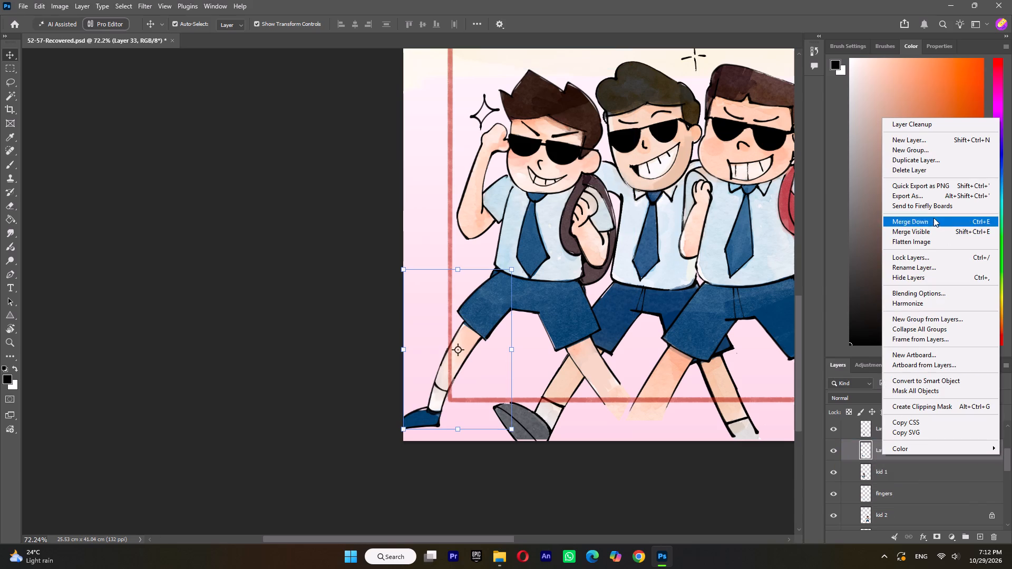
click(928, 155)
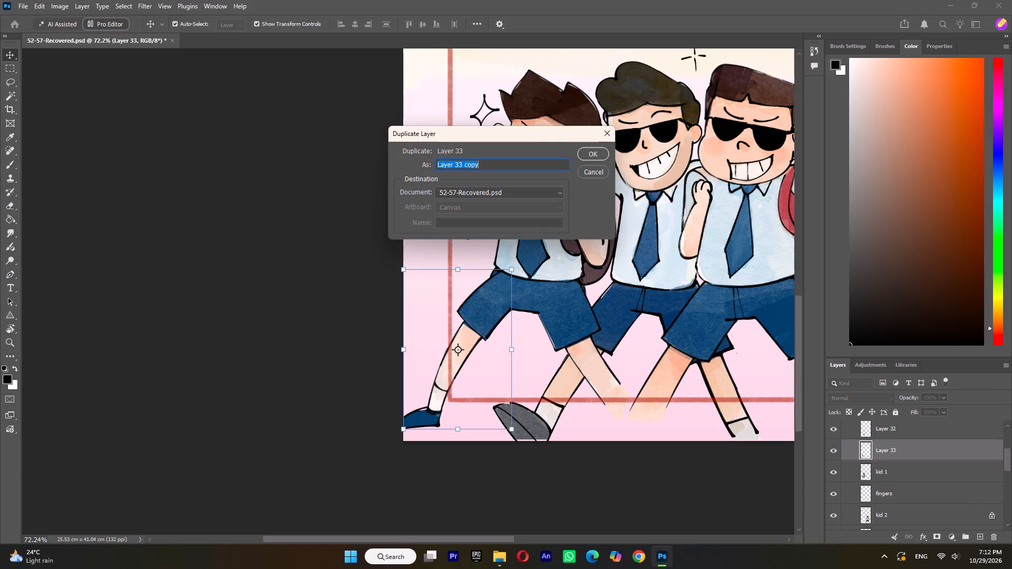
click(585, 153)
Puppet Warp Layer 33 copy with pins at the shorts, lower leg and shoe, bending the shoe inward by about -63°.
click(40, 4)
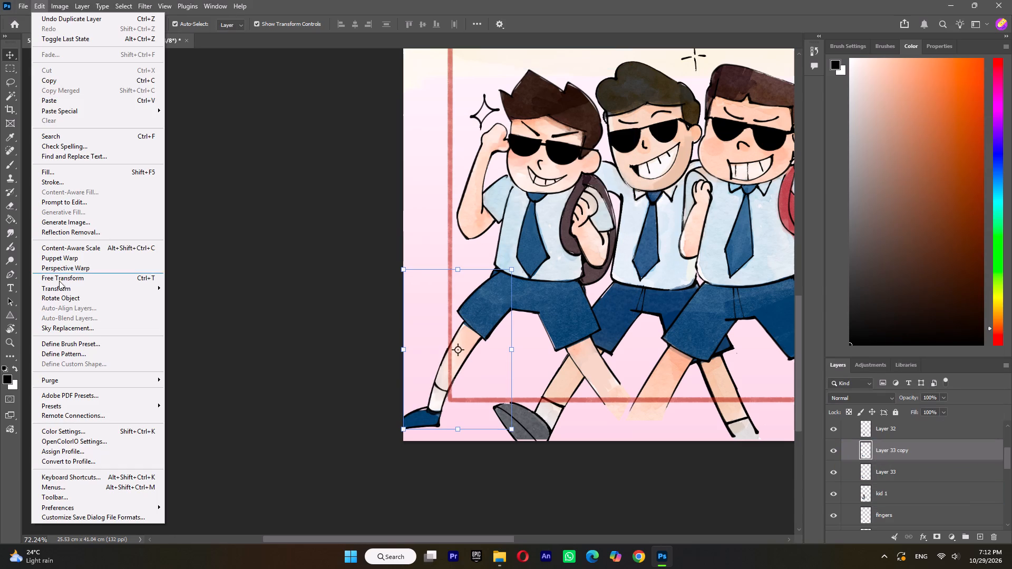
click(63, 261)
click(497, 287)
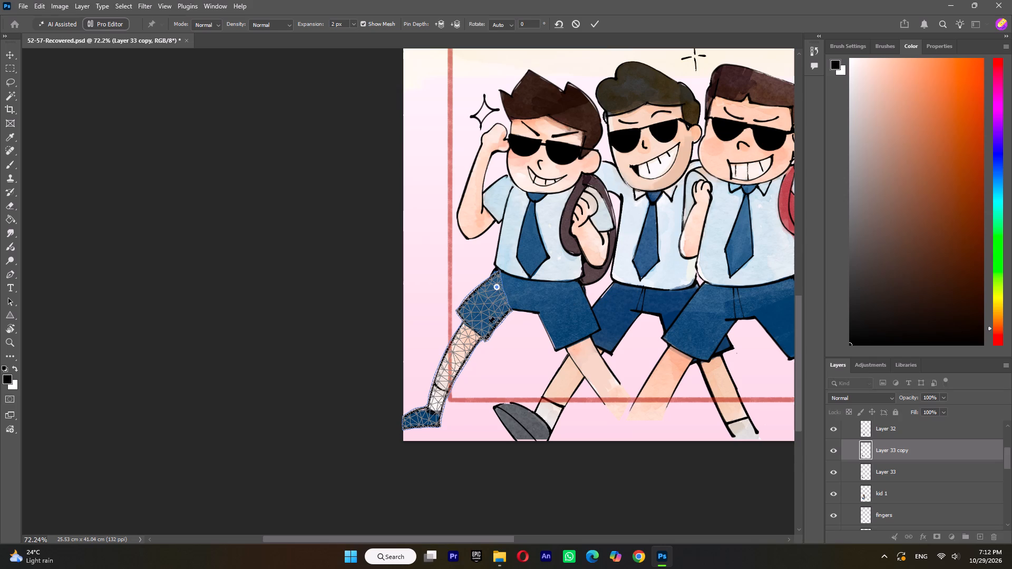
click(427, 418)
click(458, 354)
drag(428, 421, 478, 404)
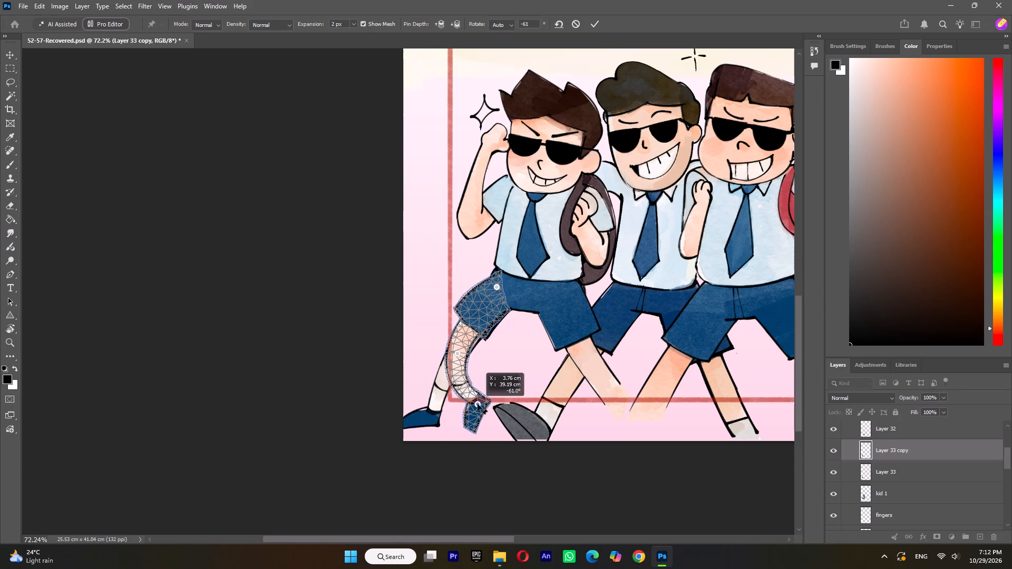
drag(478, 404, 479, 403)
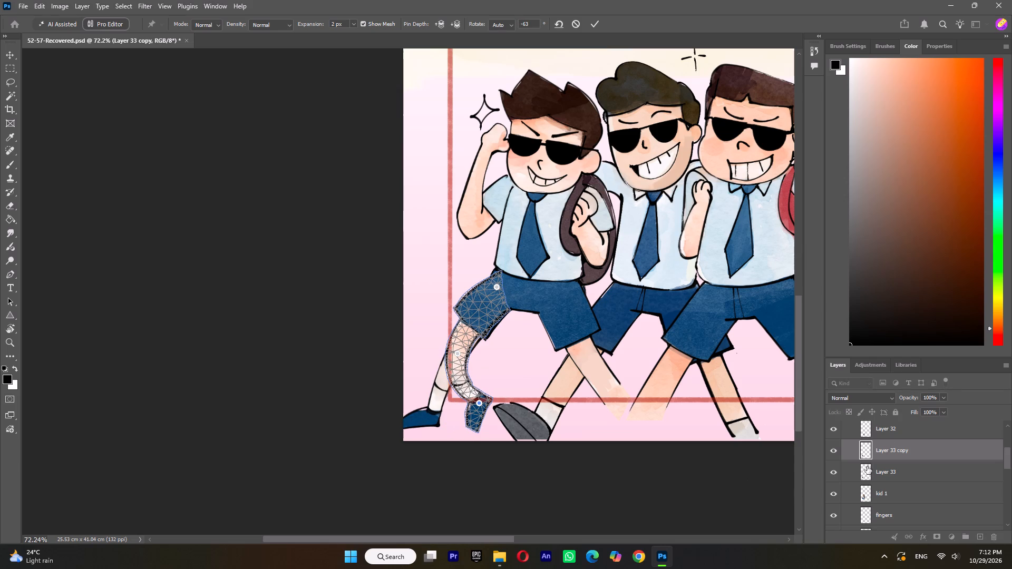
click(593, 25)
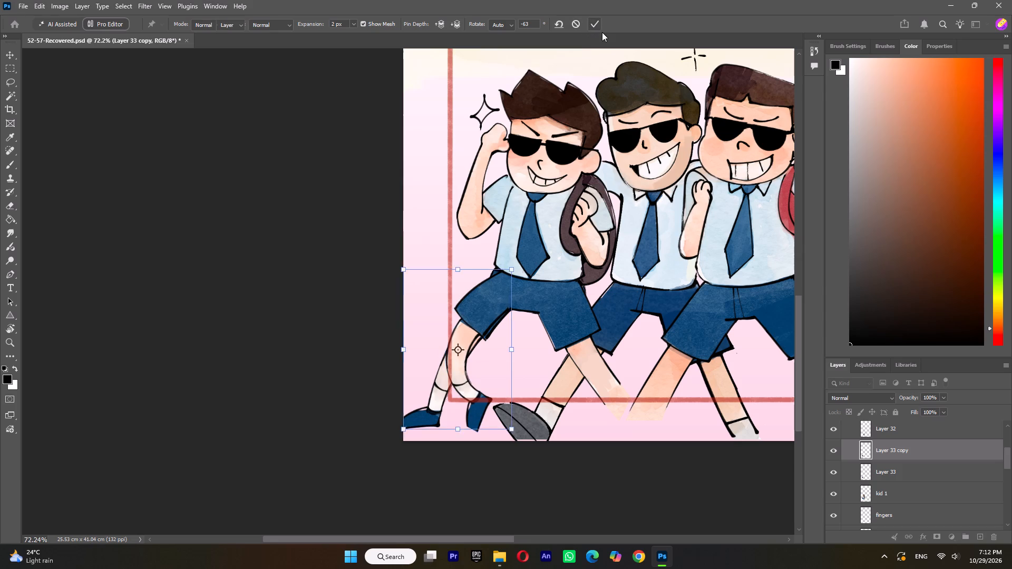
Duplicate the kid 1 body layer as kid 1 copy, and check both versions by toggling their visibility.
scroll(949, 505, down, 2)
click(892, 449)
right_click(891, 449)
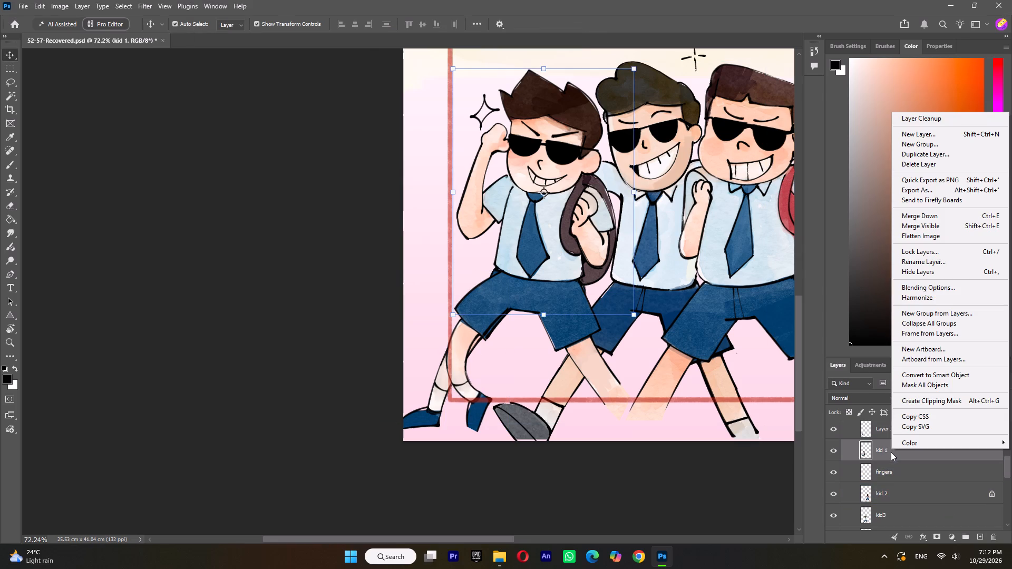
click(912, 154)
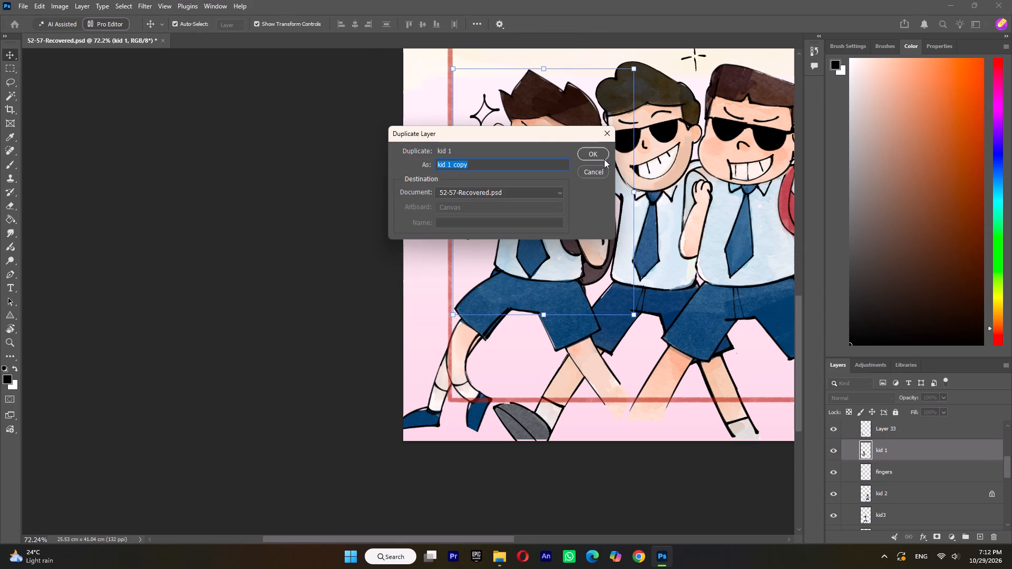
click(596, 158)
click(829, 454)
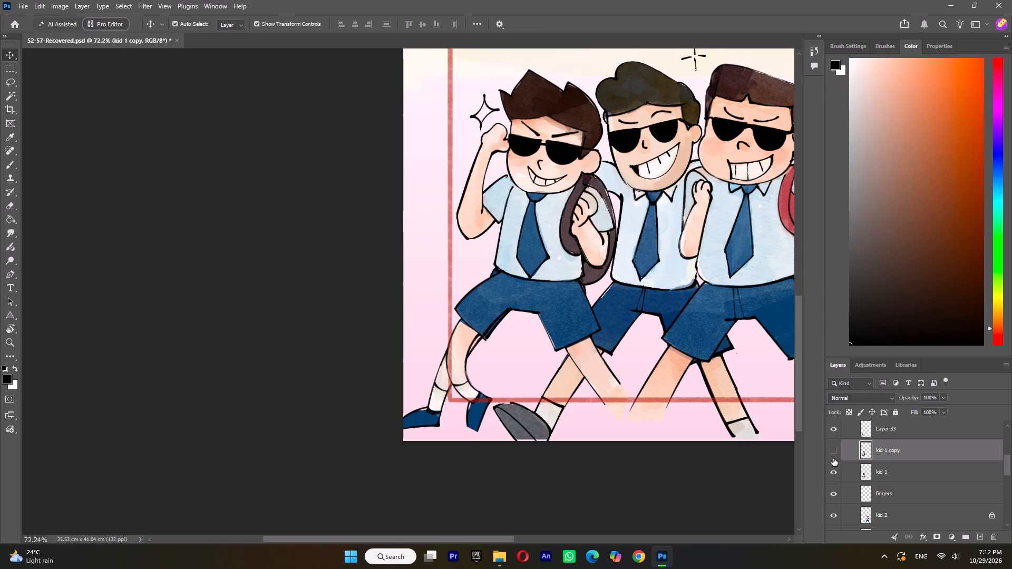
click(834, 470)
click(835, 454)
click(881, 453)
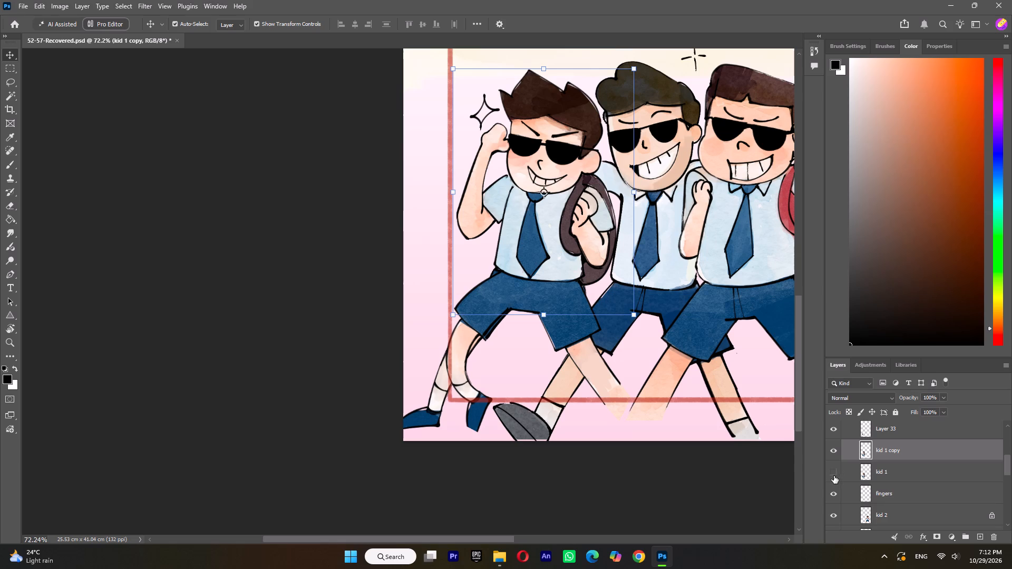
click(834, 476)
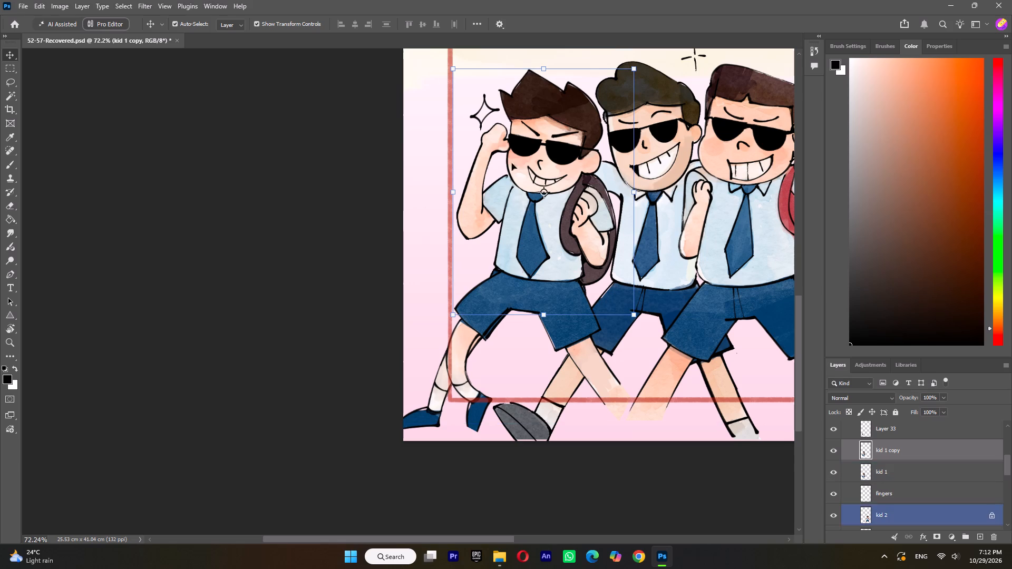
Start a Puppet Warp on kid 1 copy, placing three pins across the waist and pinning the head to shift it slightly.
click(43, 9)
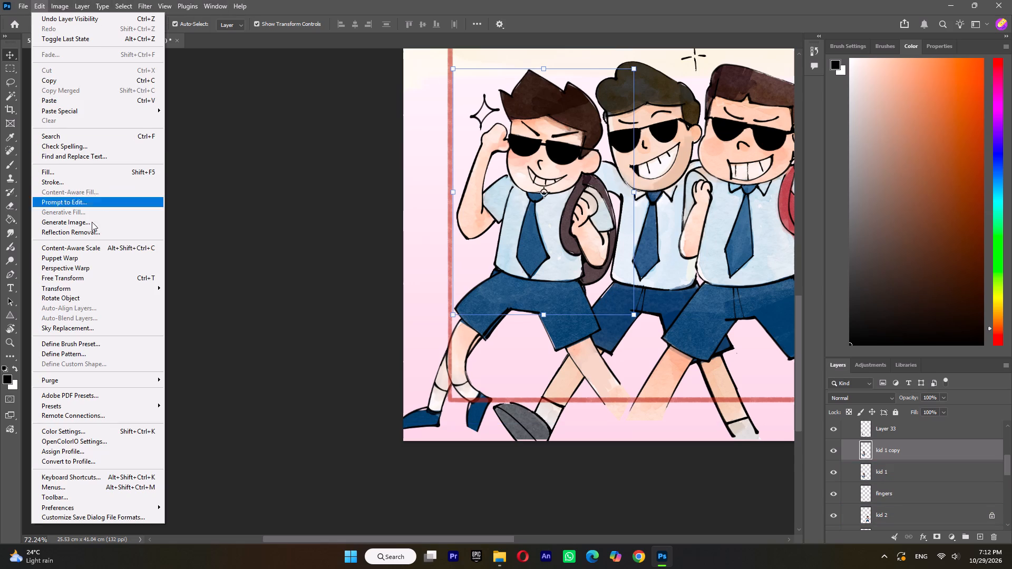
click(75, 259)
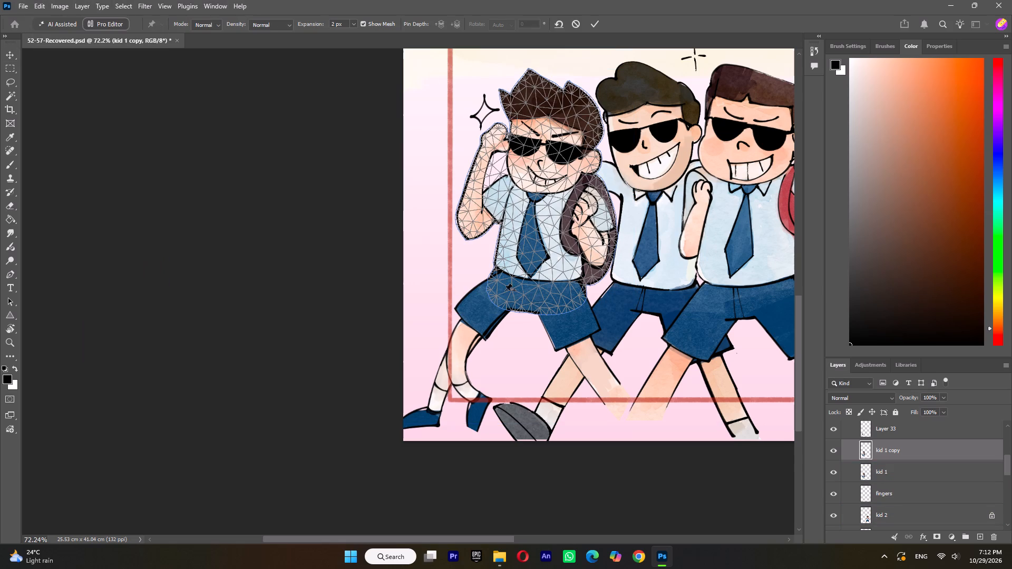
click(505, 291)
click(567, 295)
click(536, 290)
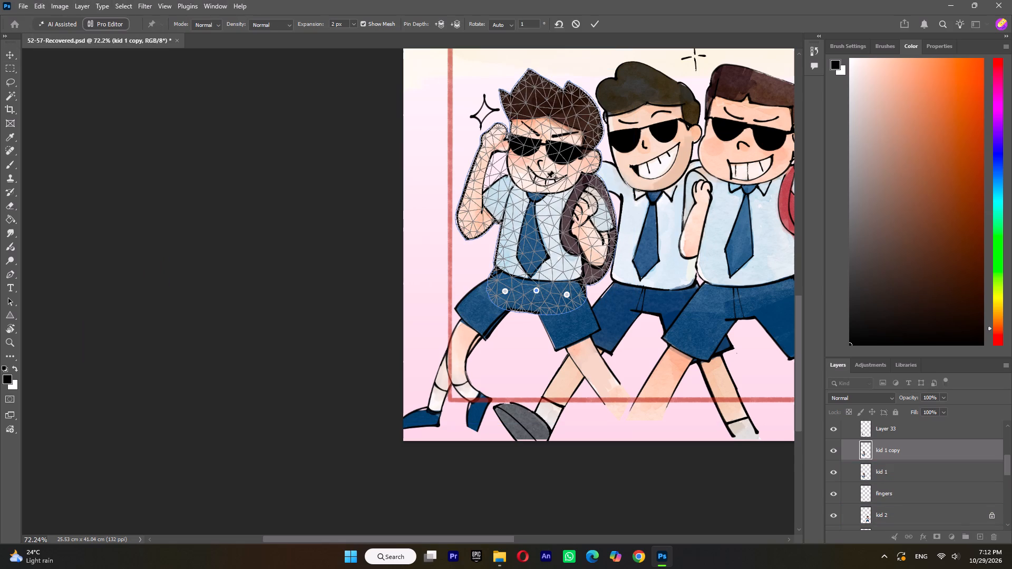
click(551, 181)
click(549, 114)
click(549, 116)
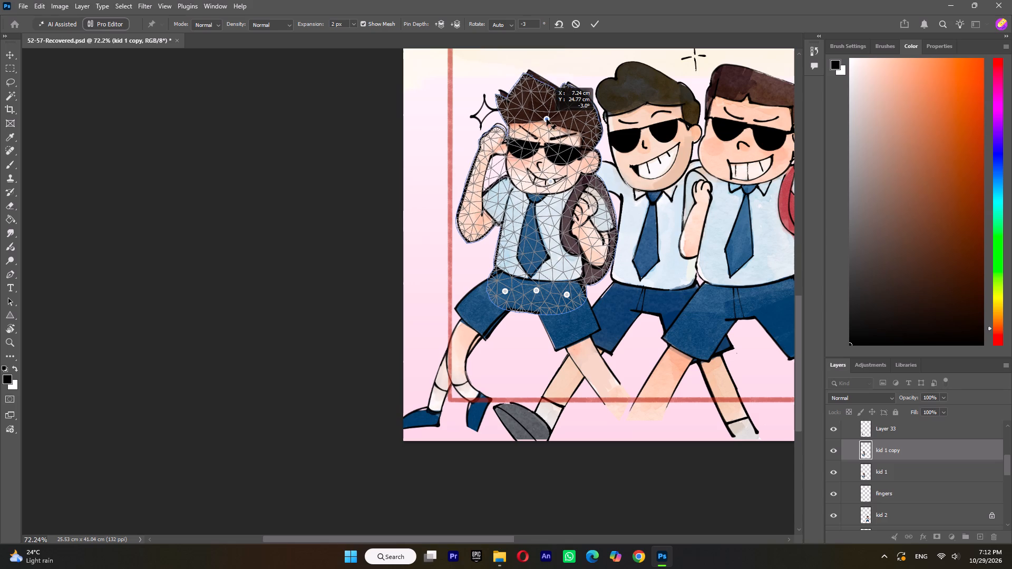
Pin the shoulders, raised hand and tie, lift the raised arm's elbow slightly, and apply the Puppet Warp to kid 1 copy.
click(511, 187)
click(585, 197)
click(464, 225)
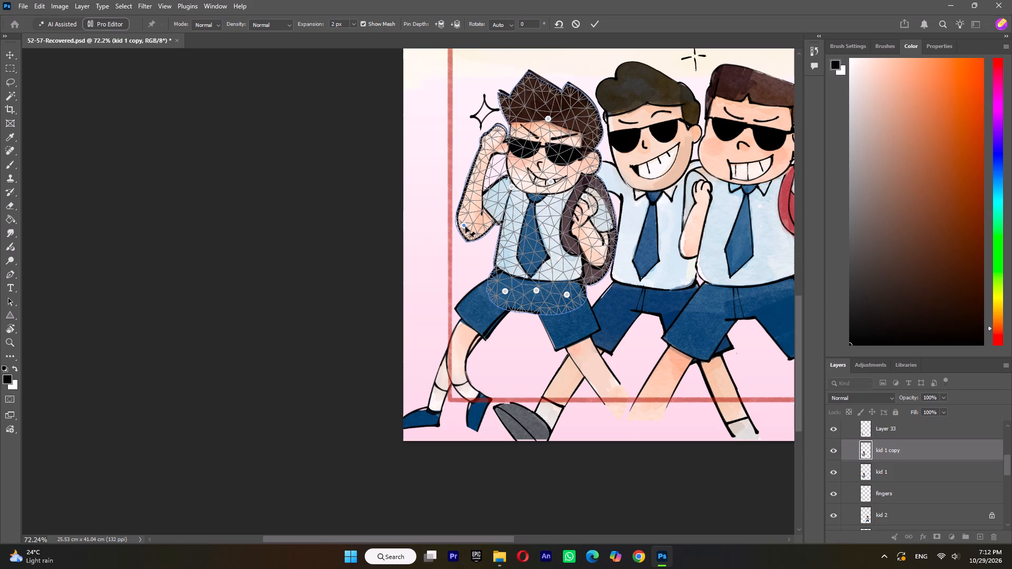
drag(465, 226, 464, 217)
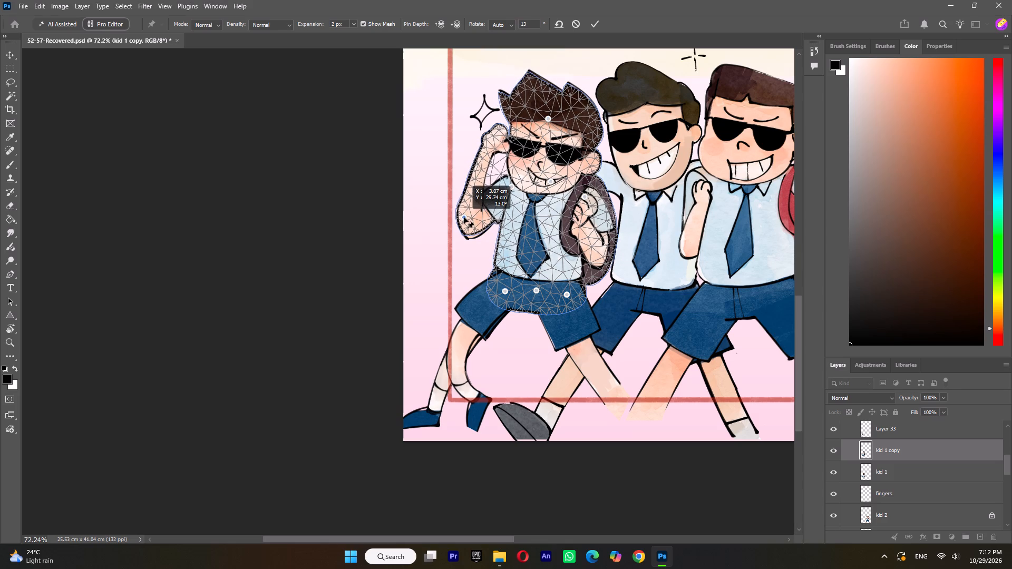
drag(464, 217, 464, 217)
click(491, 143)
click(493, 143)
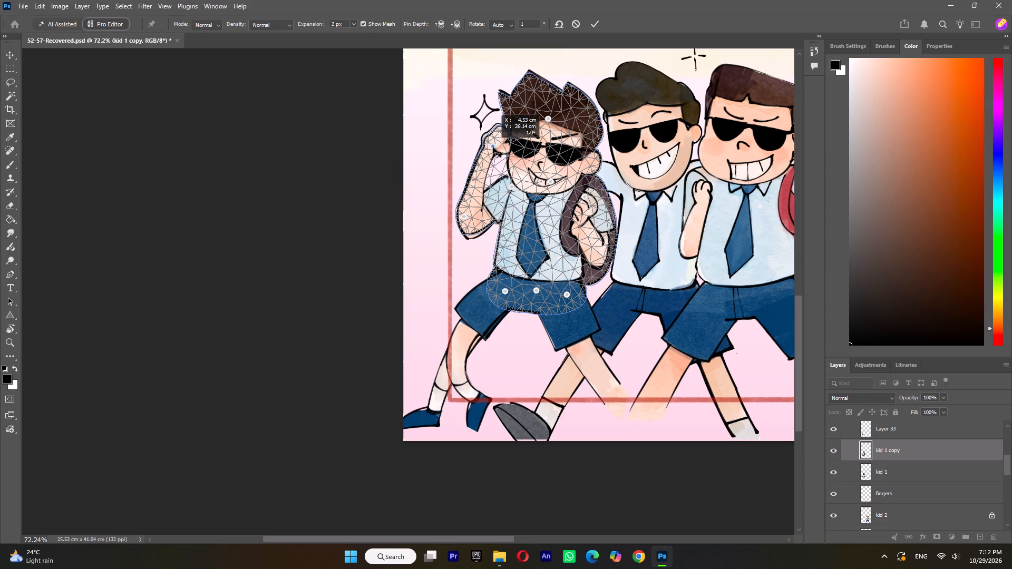
click(493, 143)
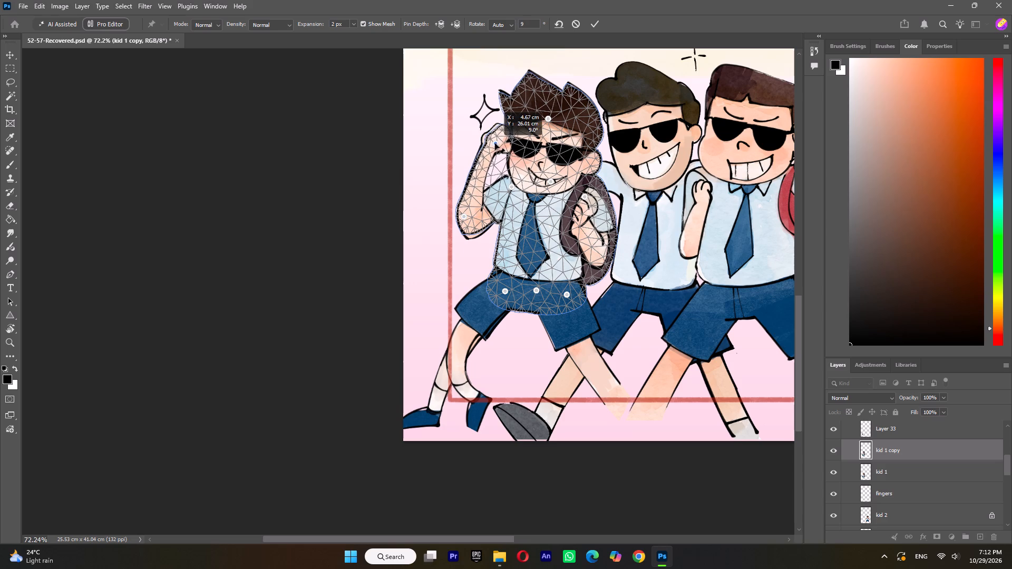
click(585, 196)
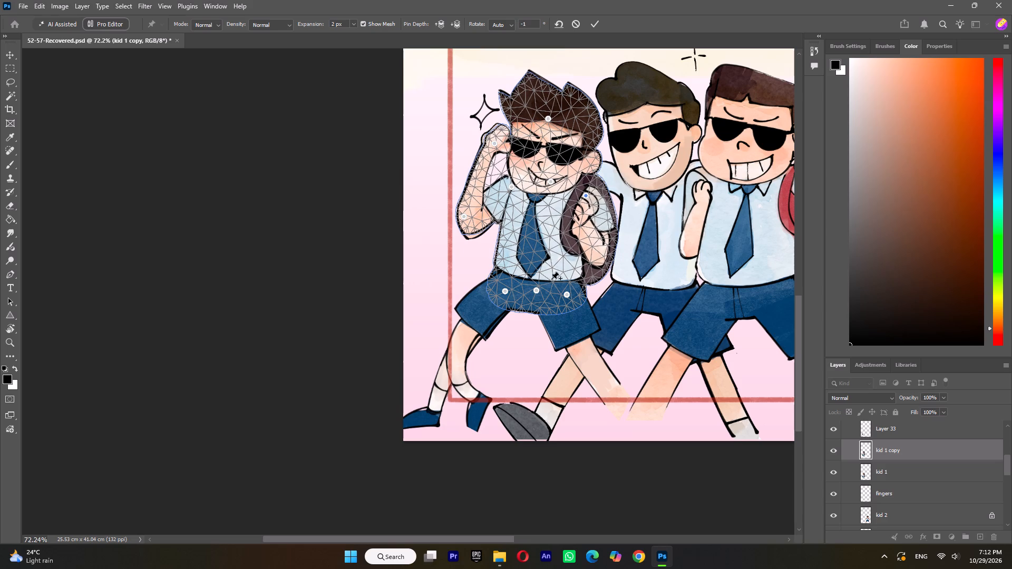
click(533, 252)
click(533, 252)
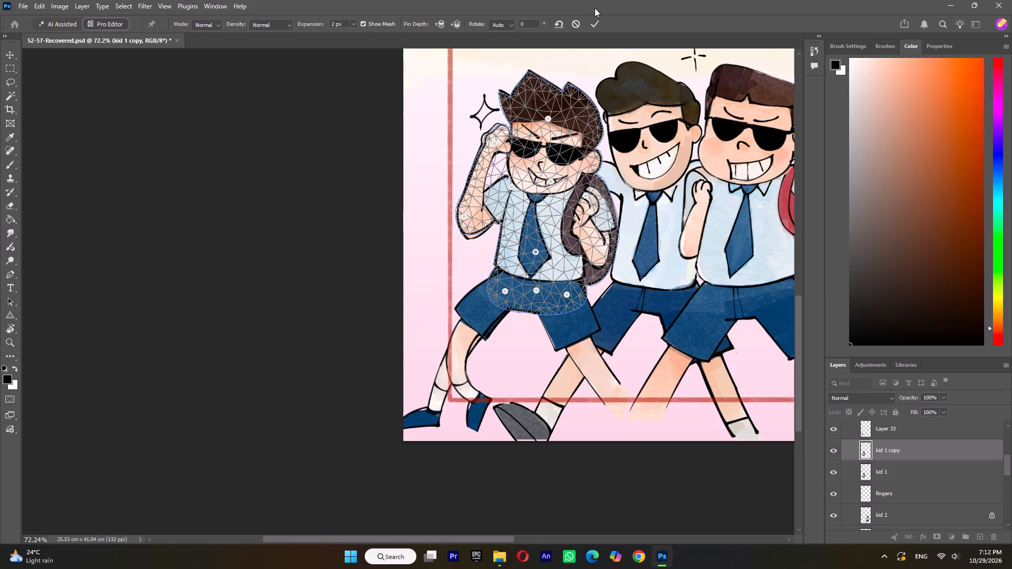
click(596, 23)
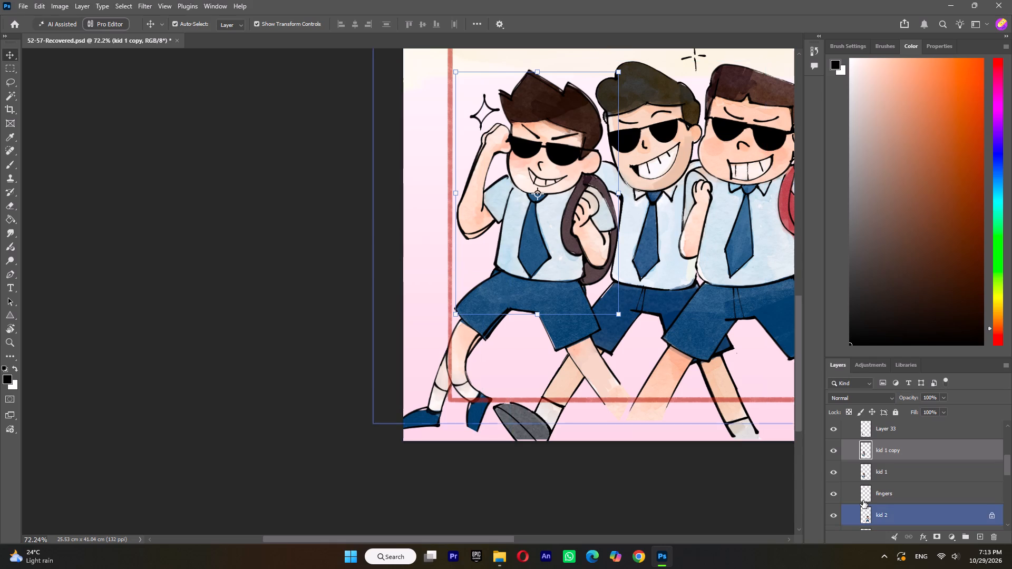
Compare the warped kid 1 copy with the original kid 1 layer by toggling their visibility.
click(833, 456)
click(834, 454)
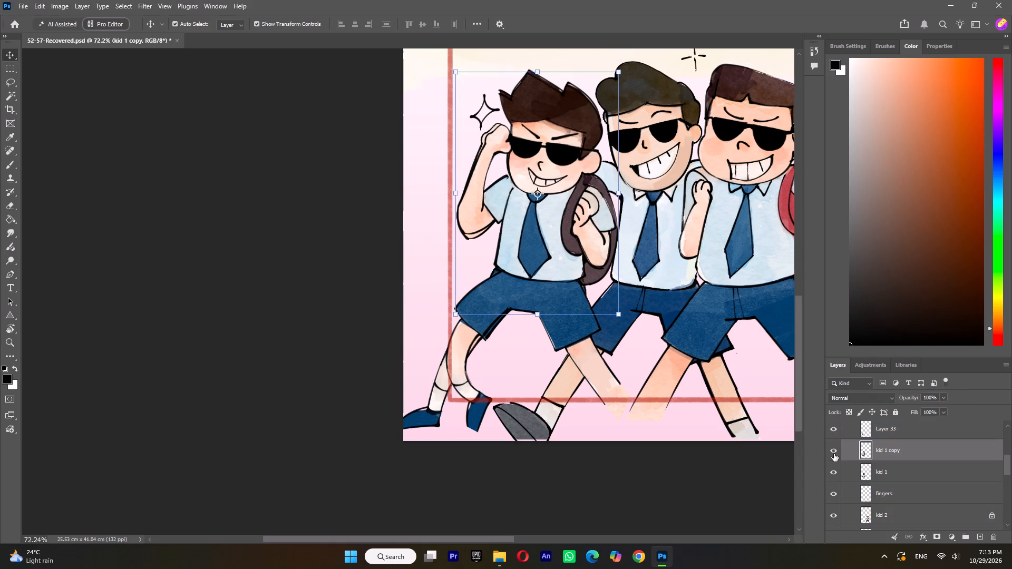
click(834, 454)
click(833, 476)
click(833, 476)
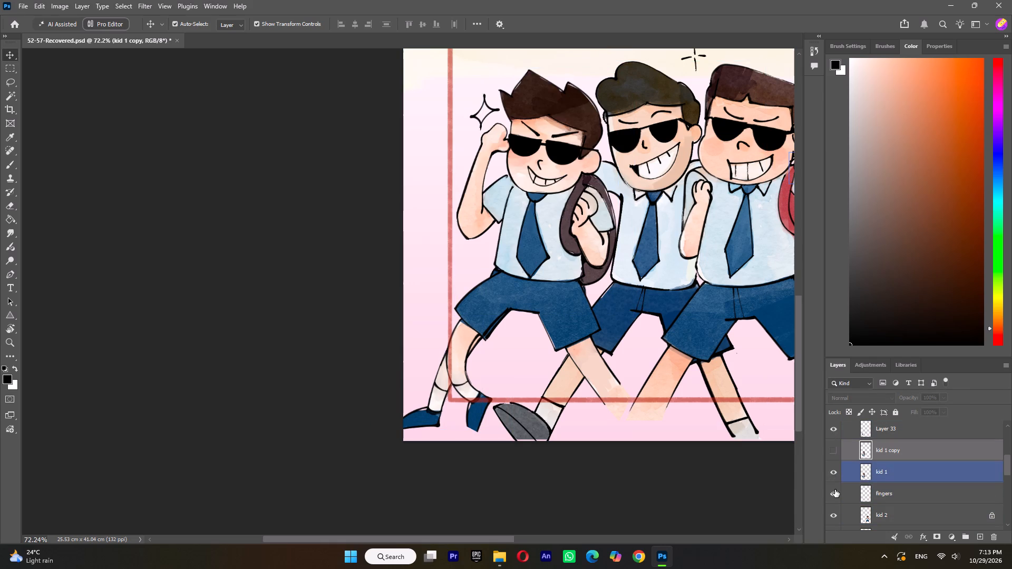
scroll(846, 446, up, 2)
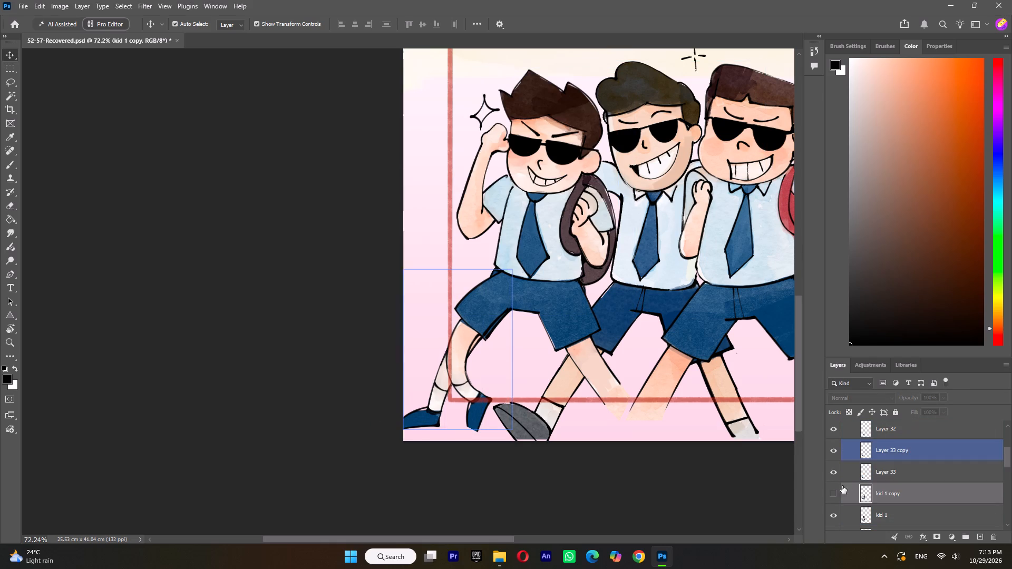
click(834, 494)
Group the leftmost kid's layers, from kid 1 up to Layer 32, into a new group inside Folder 1.
click(889, 513)
scroll(889, 511, up, 4)
shift+click(887, 517)
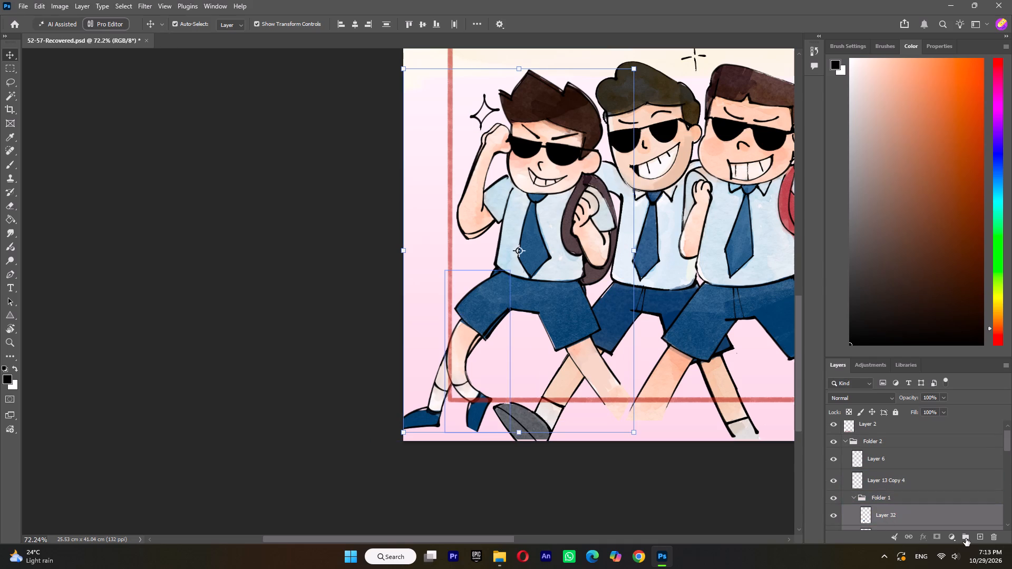
click(966, 538)
Check the fingers and kid 2 layers by toggling their visibility, and unlock the kid 2 layer.
scroll(933, 451, down, 3)
click(890, 469)
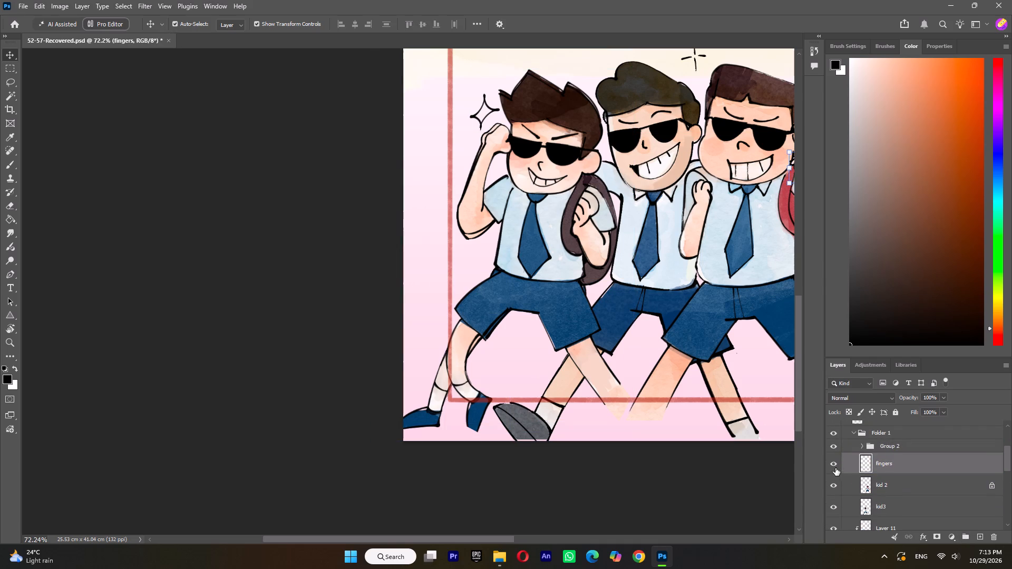
click(835, 467)
click(834, 467)
click(879, 482)
click(825, 485)
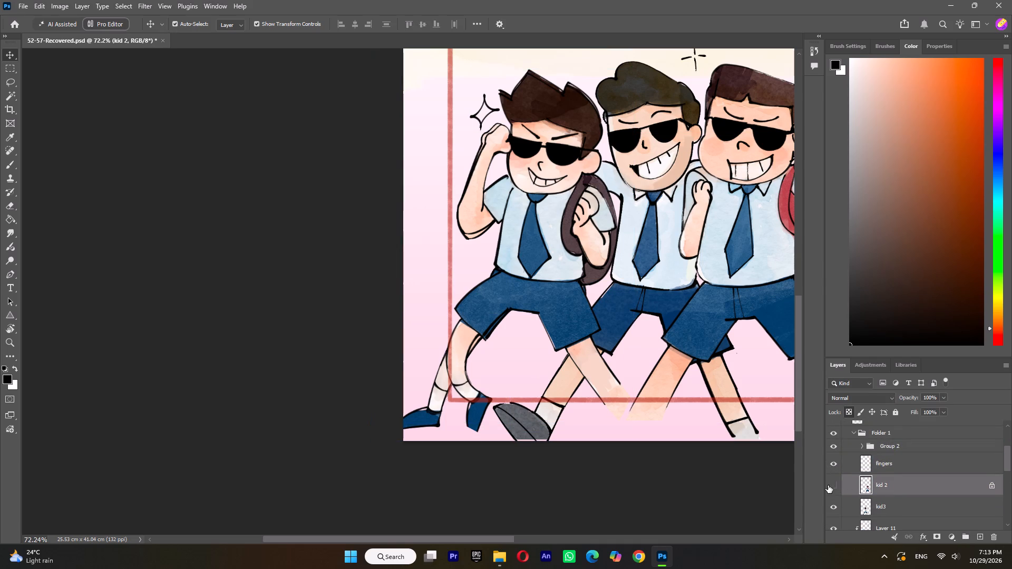
click(831, 485)
click(991, 485)
Lasso kid 2's leg nearest the middle kid, including its shorts section, and cut it onto its own layer in place.
alt+scroll(555, 264, down, 2)
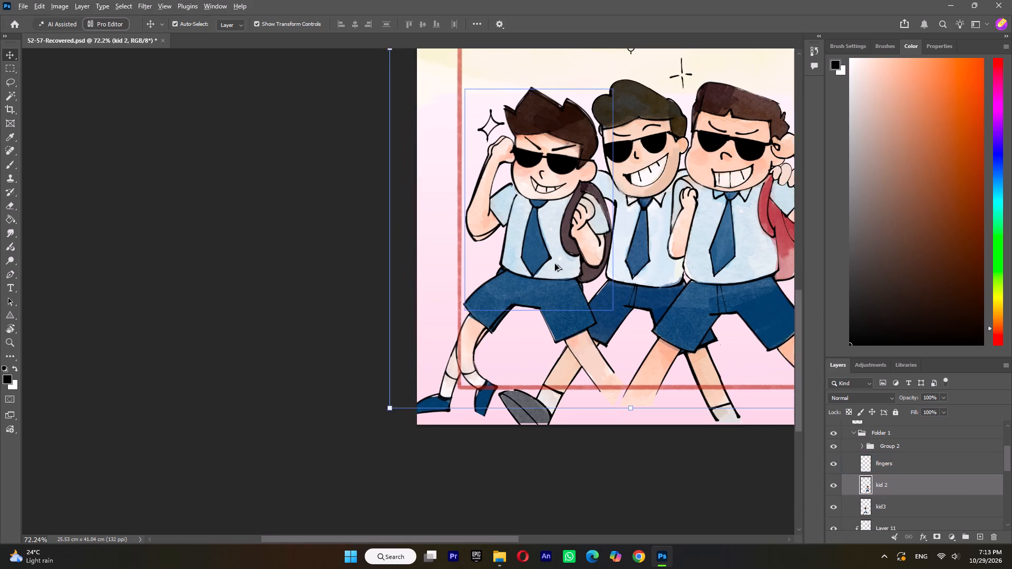
alt+scroll(555, 267, down, 4)
alt+scroll(646, 300, up, 7)
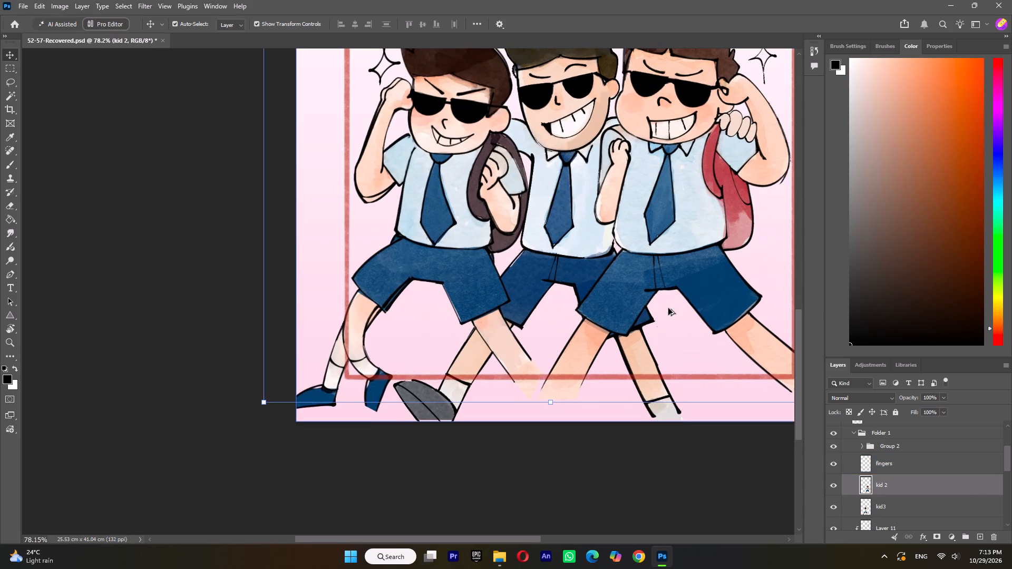
click(832, 485)
click(832, 485)
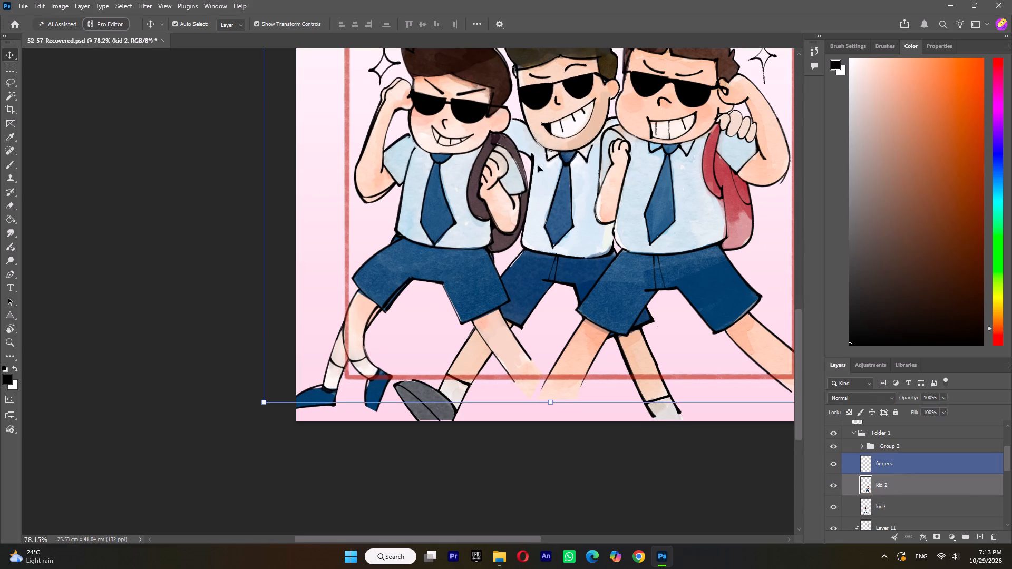
click(9, 81)
alt+scroll(685, 410, up, 4)
click(583, 172)
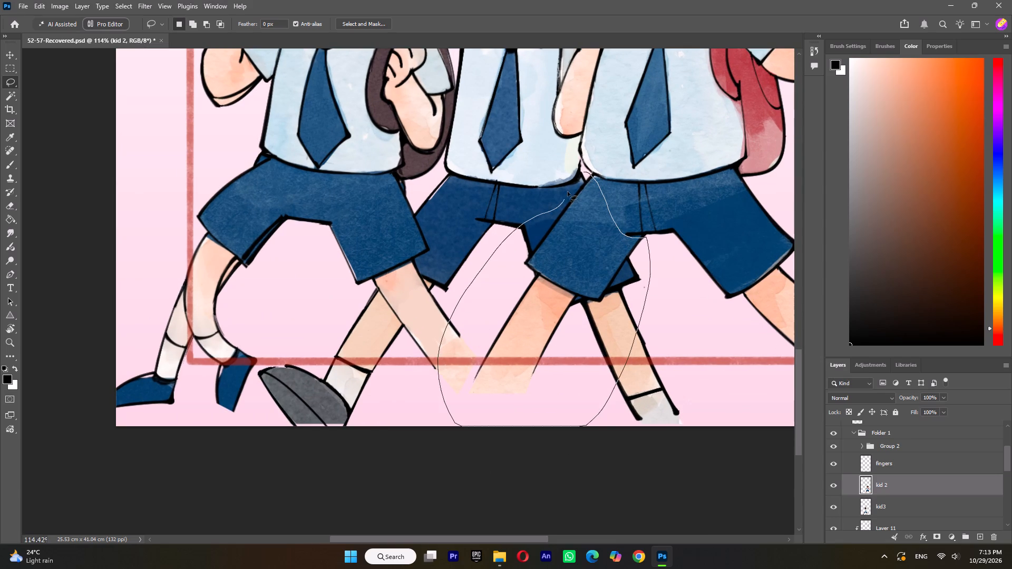
shift+drag(586, 178, 632, 220)
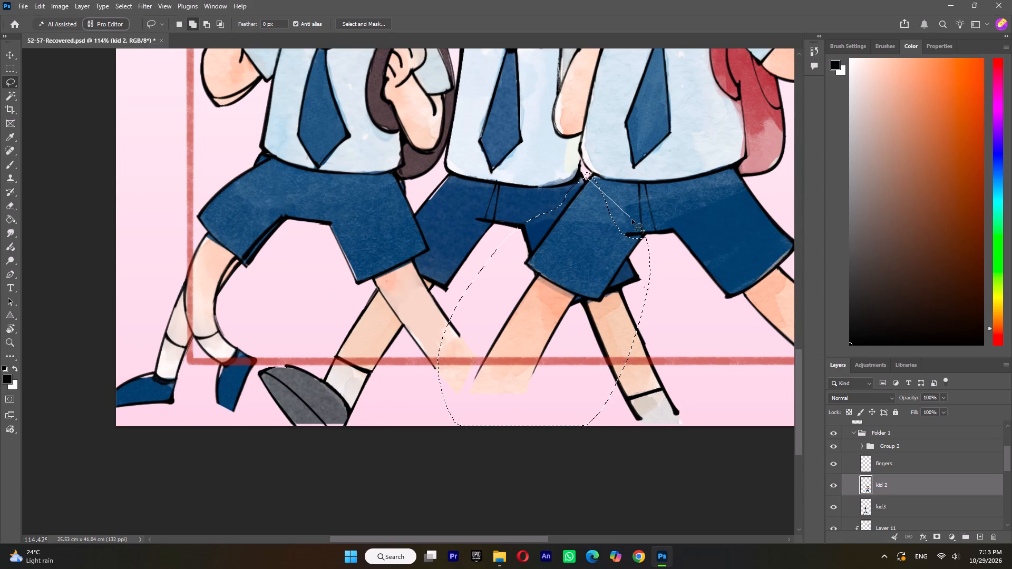
shift+drag(632, 220, 617, 266)
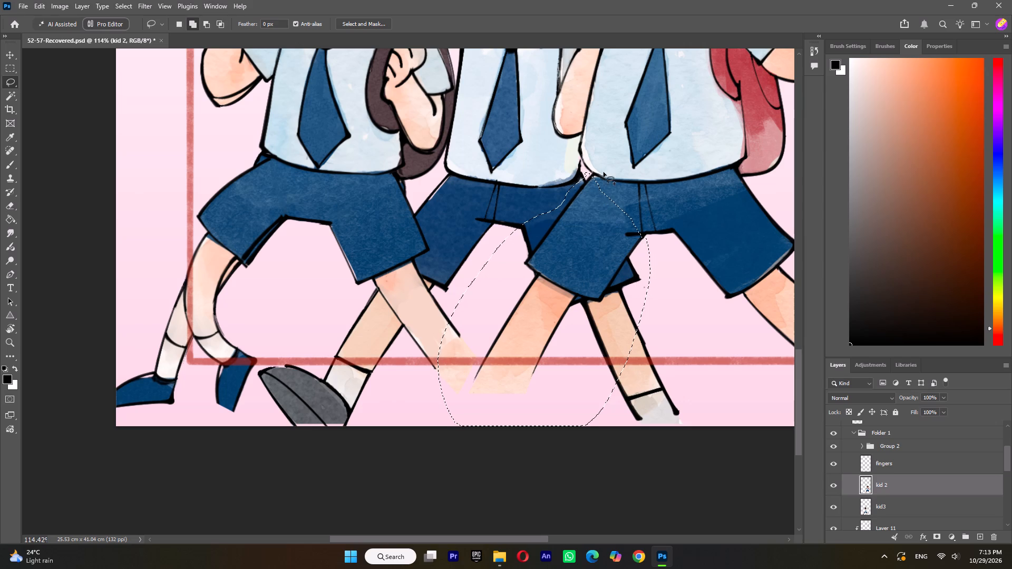
key(ctrl+x)
key(ctrl+shift+v)
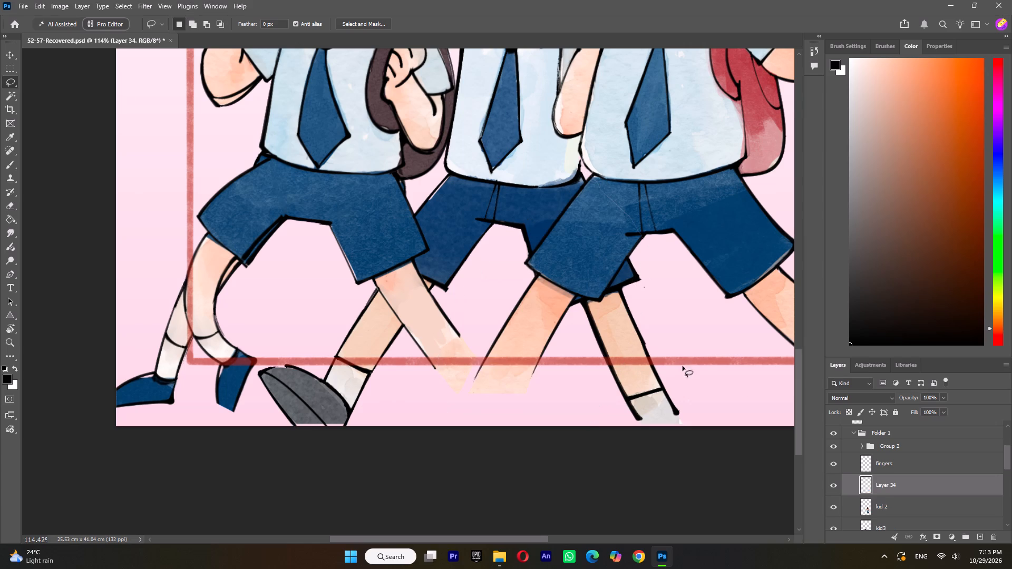
Lasso kid 2's outer leg with its shorts section and cut it from the kid 2 layer onto its own layer in place.
click(891, 501)
click(668, 234)
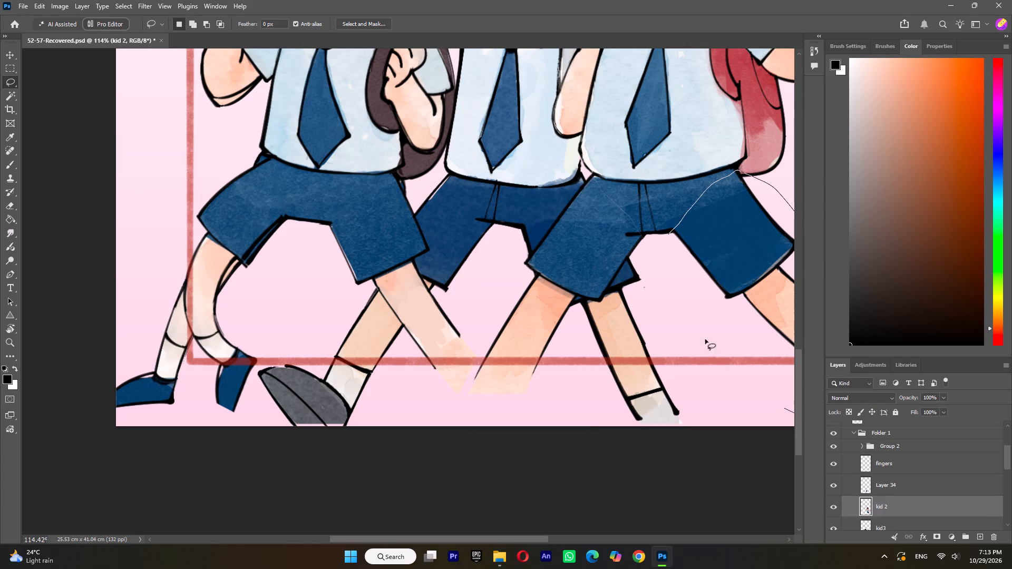
alt+scroll(676, 279, down, 7)
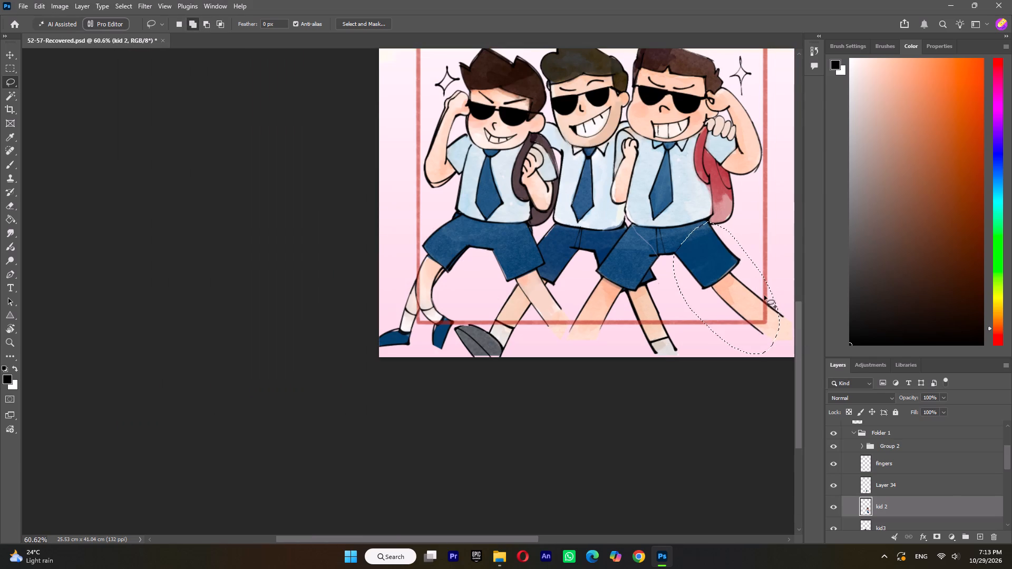
shift+drag(764, 294, 744, 334)
key(ctrl+x)
key(ctrl+shift+v)
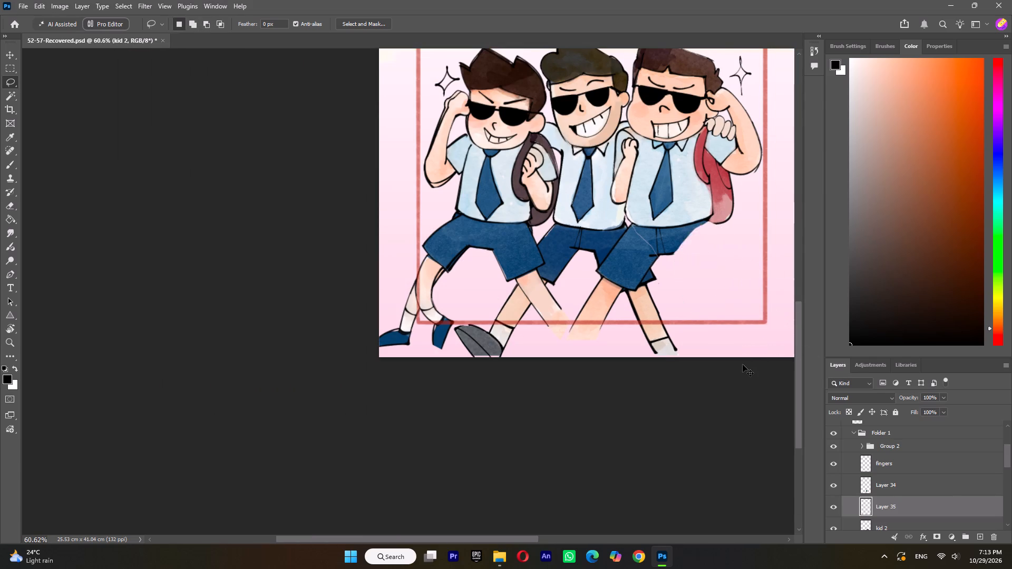
Hide Layer 35 and use the Spot Healing Brush on Layer 34 to remove the stray crotch line and diagonal seam from the shorts.
click(836, 505)
click(836, 492)
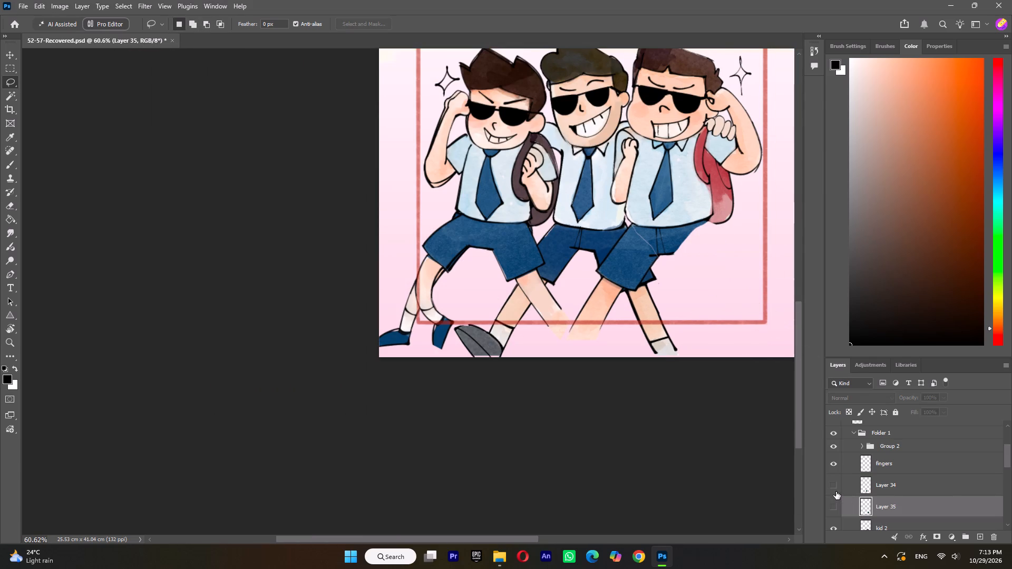
click(838, 488)
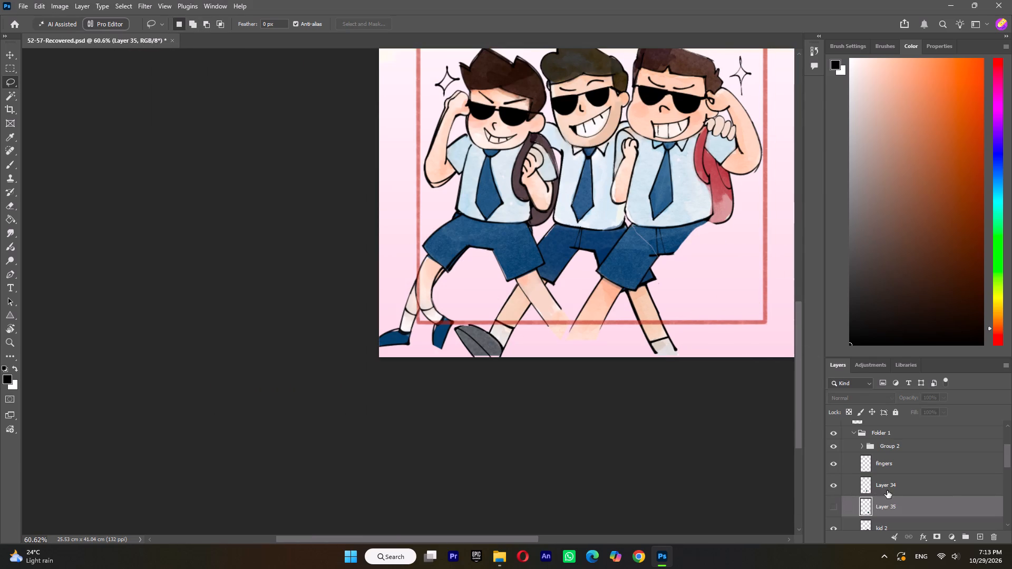
click(887, 490)
alt+scroll(653, 245, up, 11)
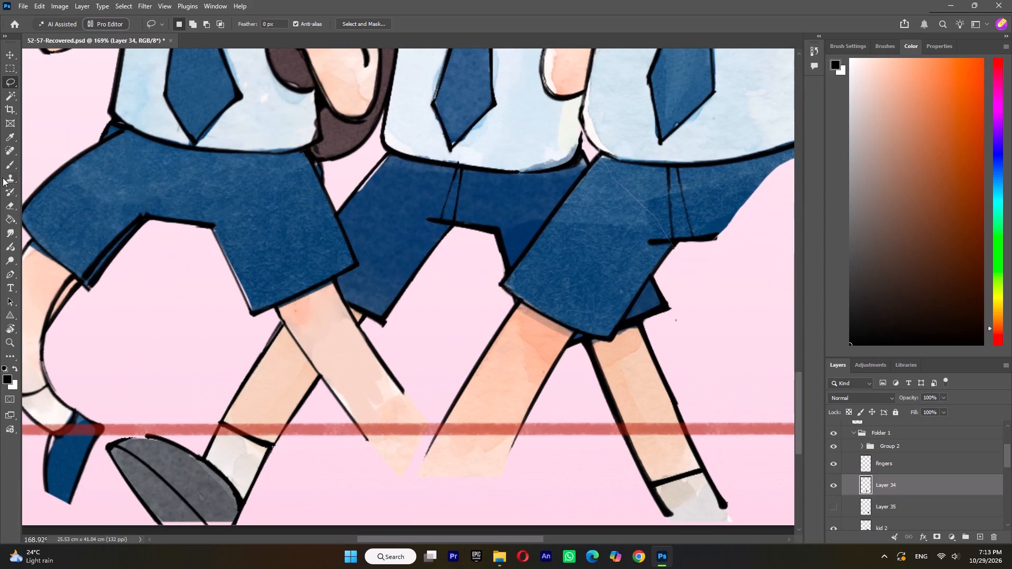
click(7, 145)
drag(647, 243, 654, 242)
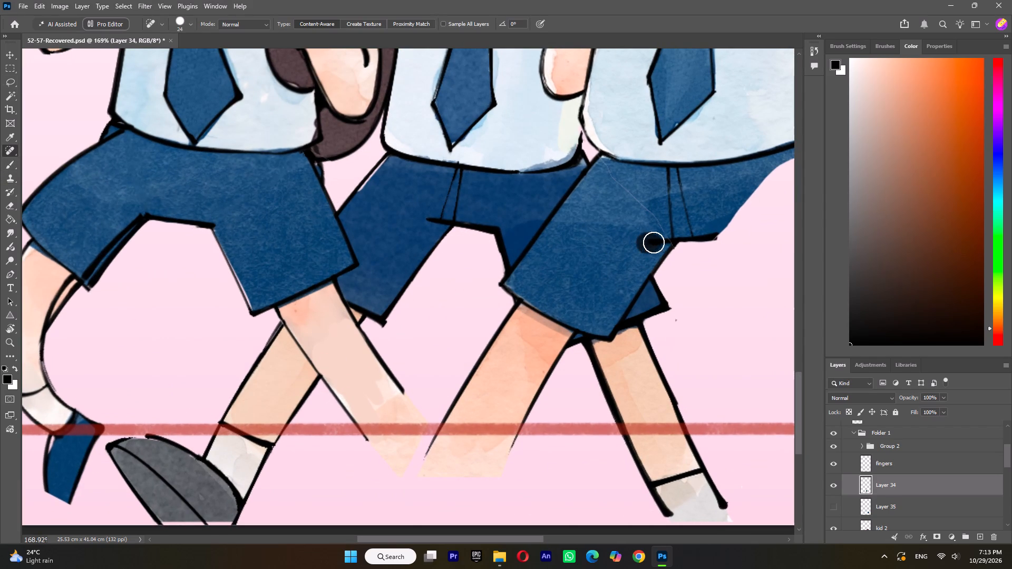
drag(654, 242, 661, 241)
drag(659, 244, 667, 243)
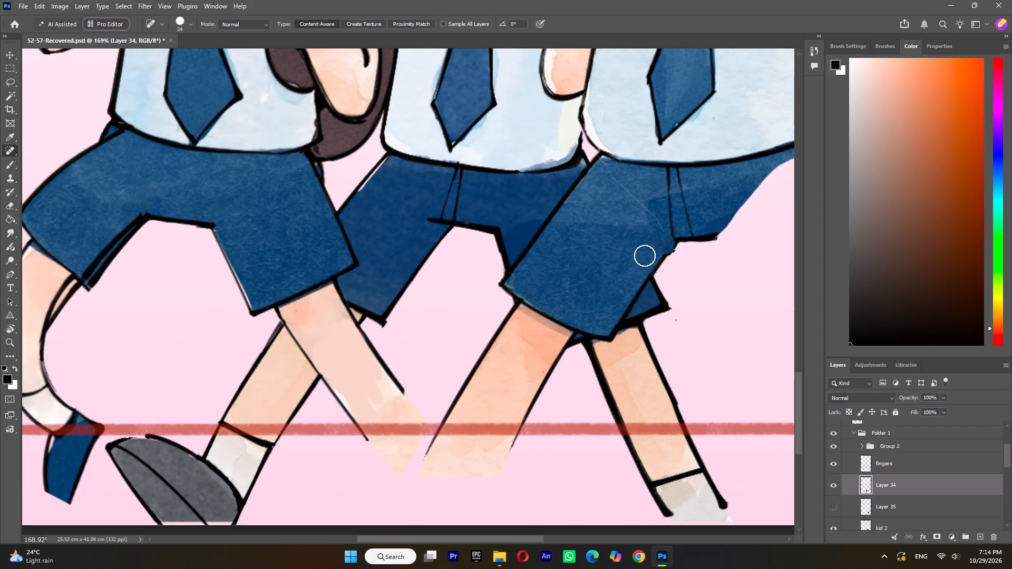
drag(603, 168, 658, 228)
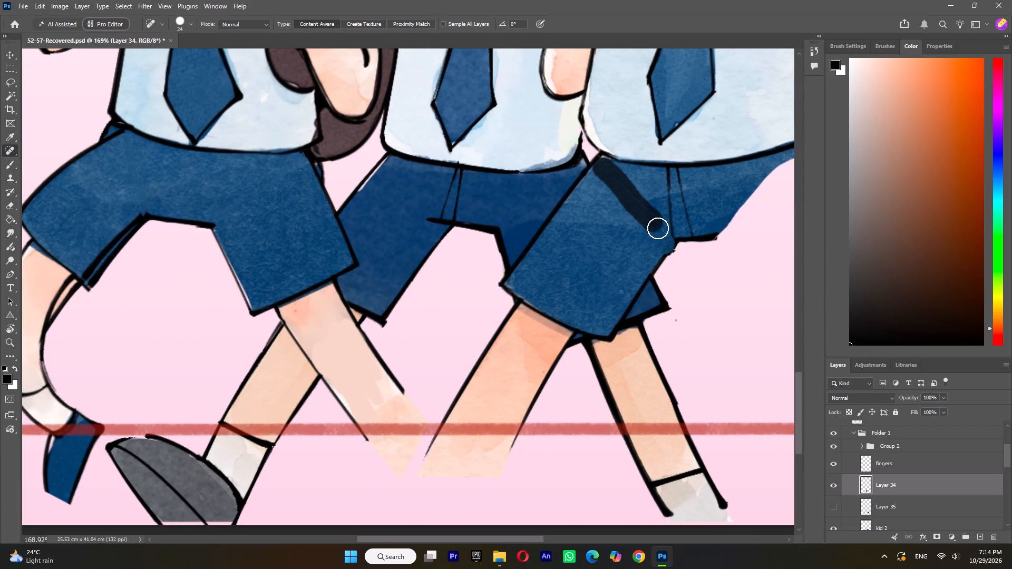
drag(658, 228, 664, 236)
alt+scroll(590, 256, down, 5)
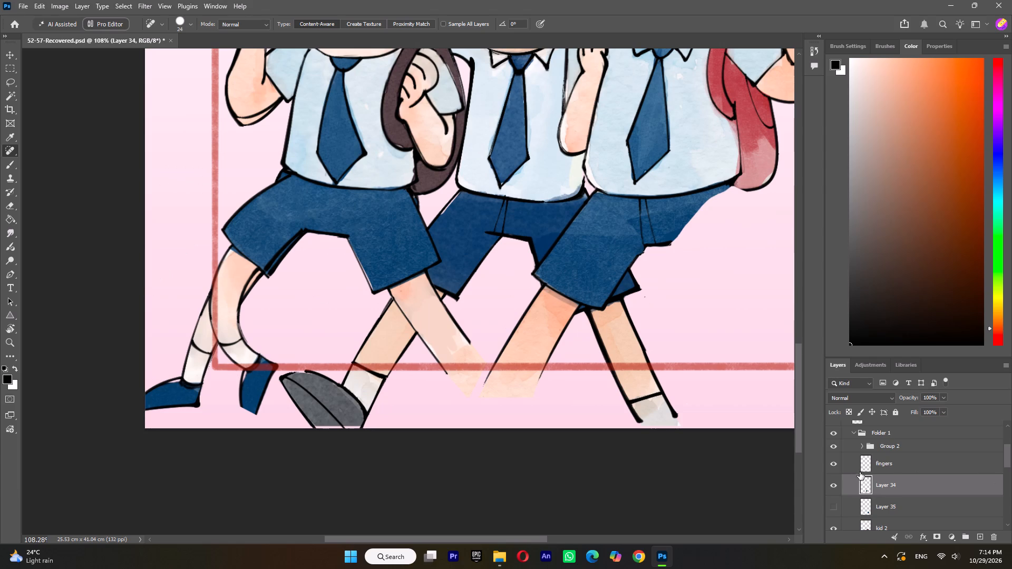
Show Layer 35 and heal the diagonal seam along the top of its shorts section with the Spot Healing Brush.
click(834, 507)
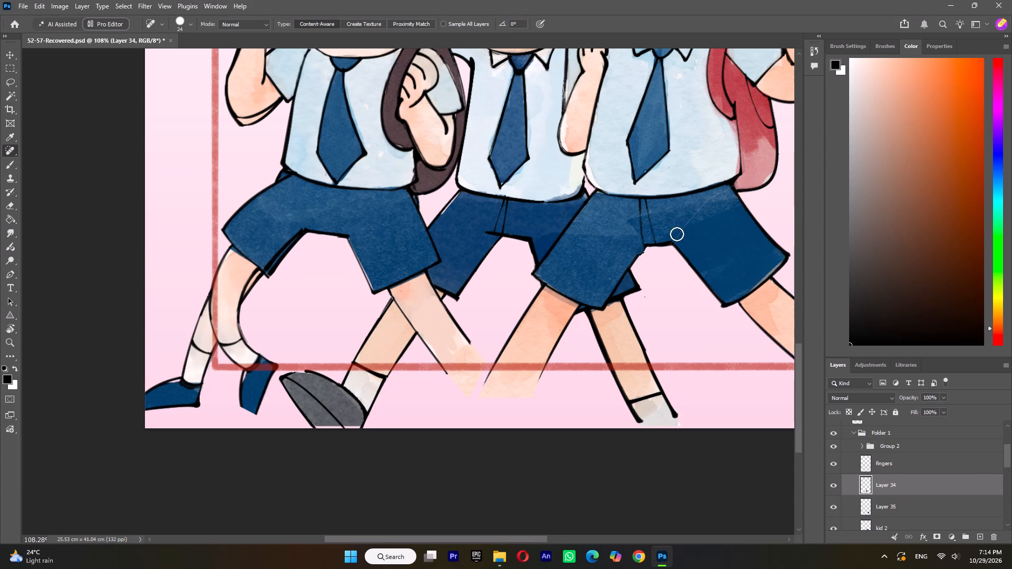
drag(677, 234, 726, 193)
click(829, 479)
click(831, 483)
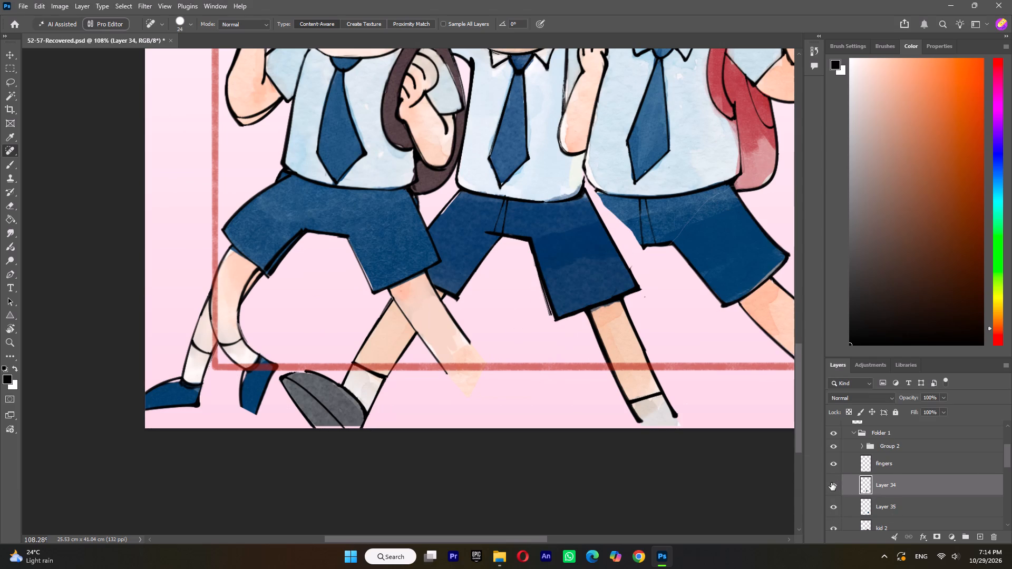
click(833, 504)
click(833, 506)
click(874, 508)
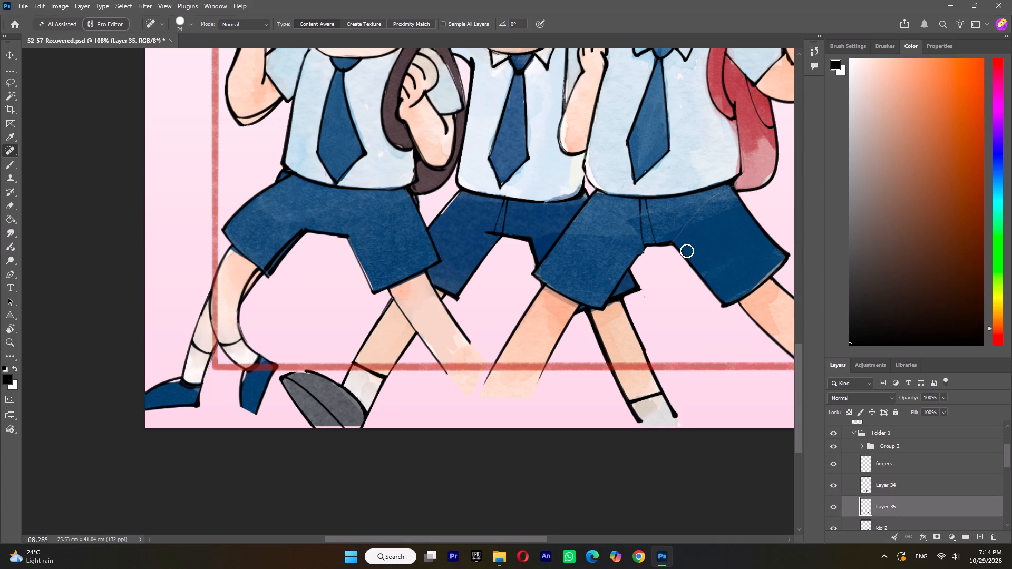
drag(677, 235, 726, 192)
alt+scroll(717, 250, down, 5)
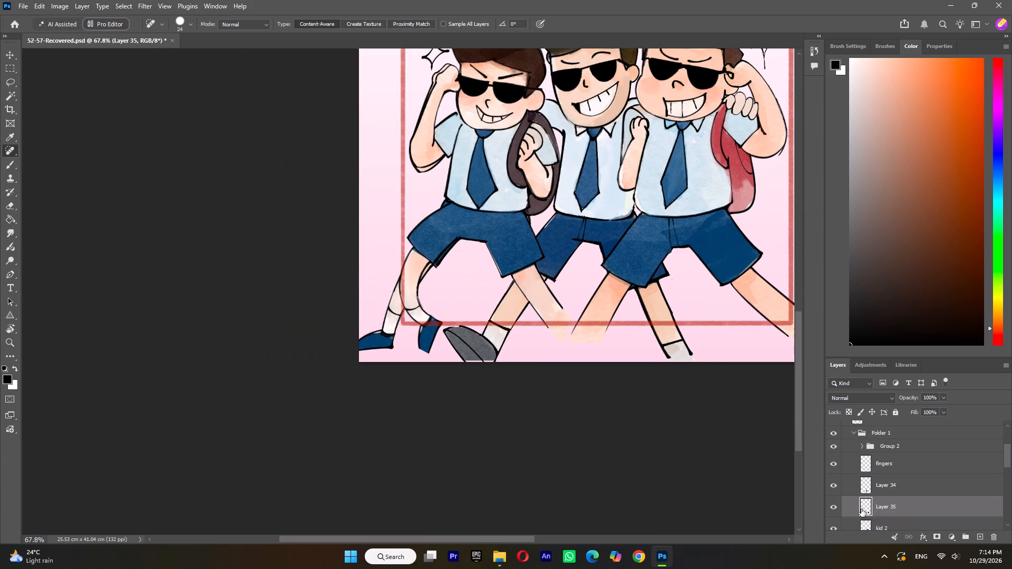
Hide Layers 34 and 35 and draw a curved black hip outline beside the middle kid on kid 2, using KYLE Ultimate Pencil Hard.
click(833, 508)
click(834, 491)
click(885, 524)
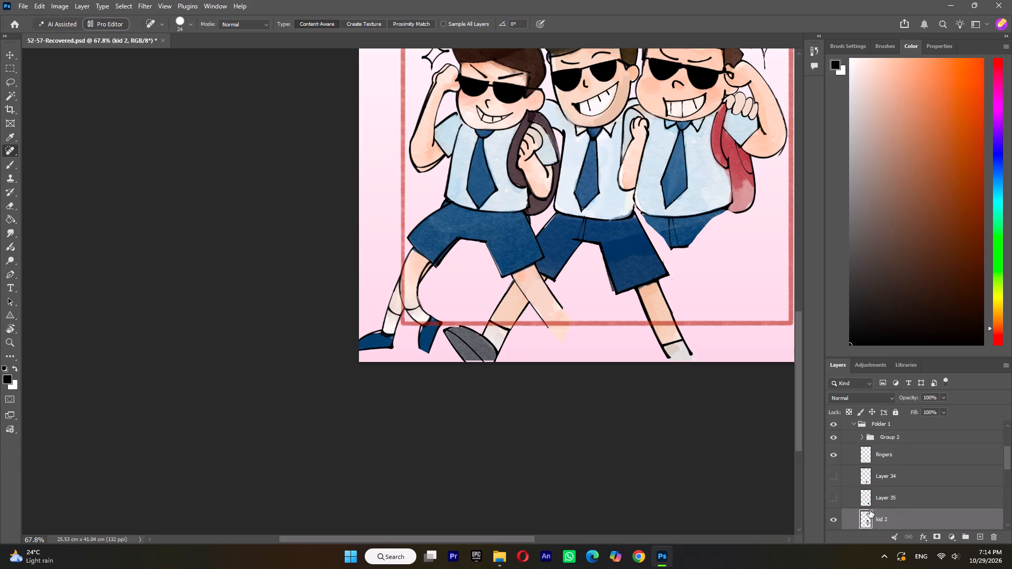
alt+scroll(638, 210, up, 7)
click(887, 43)
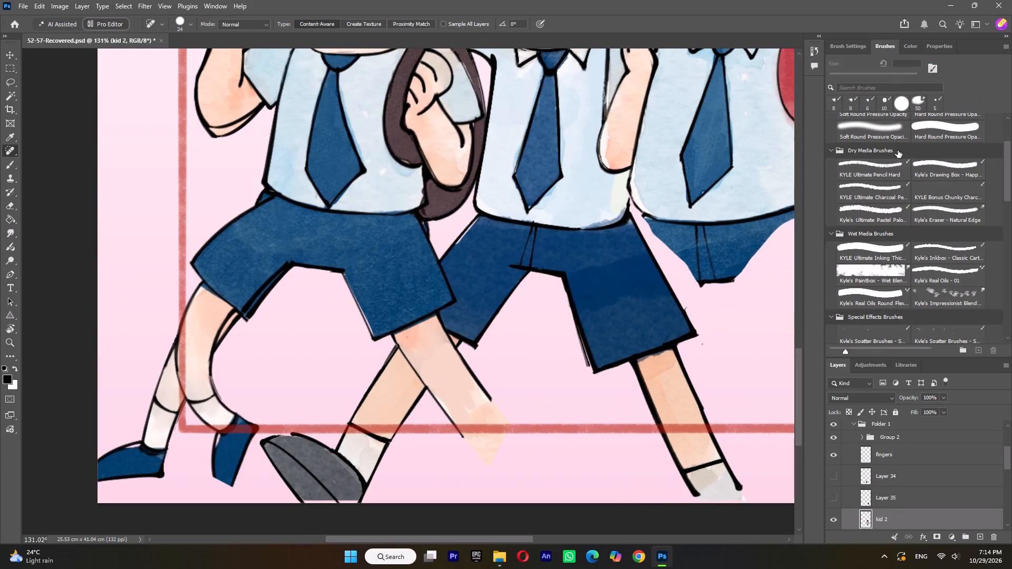
scroll(871, 262, down, 5)
scroll(869, 304, down, 1)
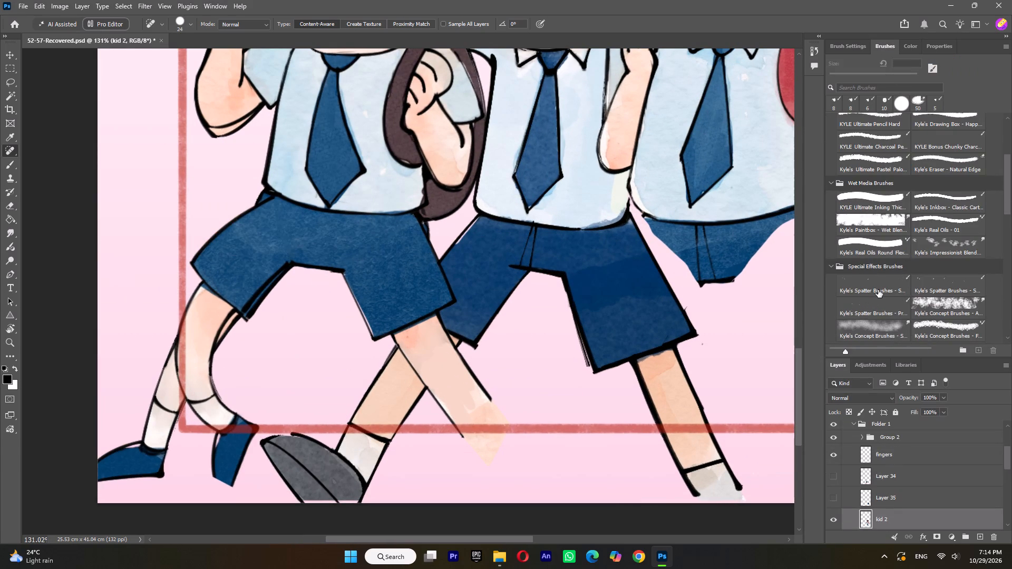
scroll(878, 290, up, 6)
click(867, 166)
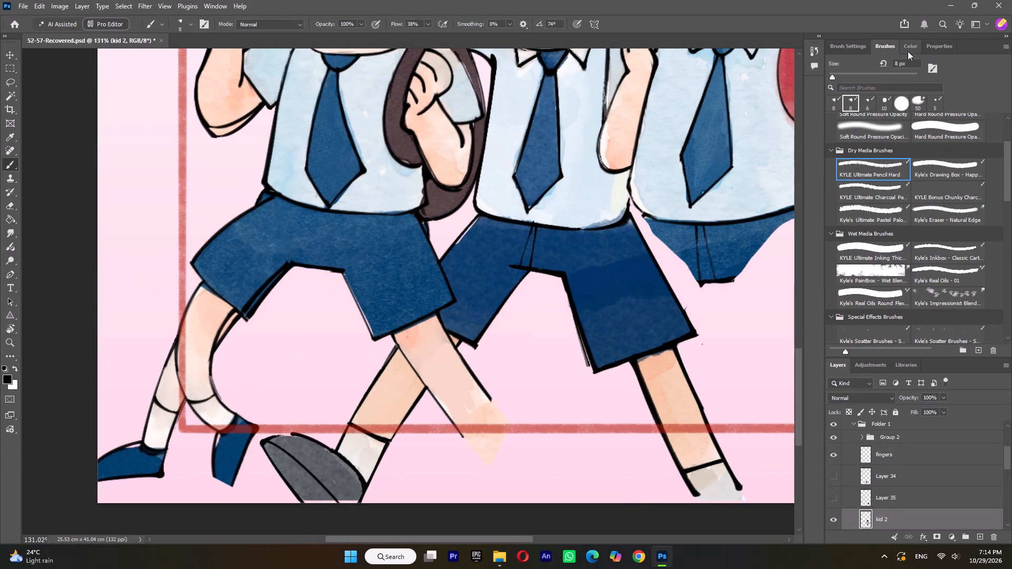
click(908, 51)
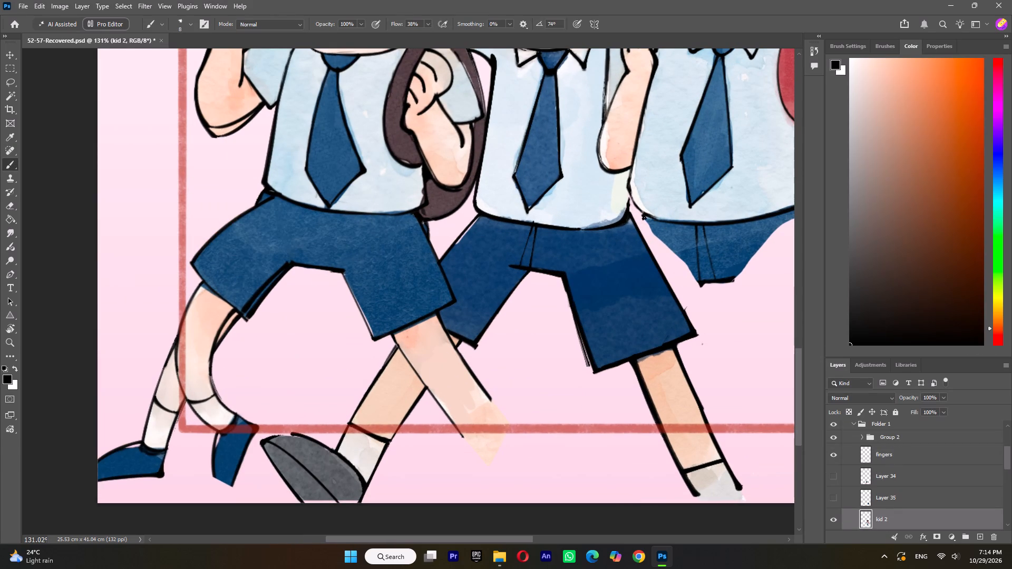
drag(643, 214, 639, 267)
drag(639, 267, 705, 284)
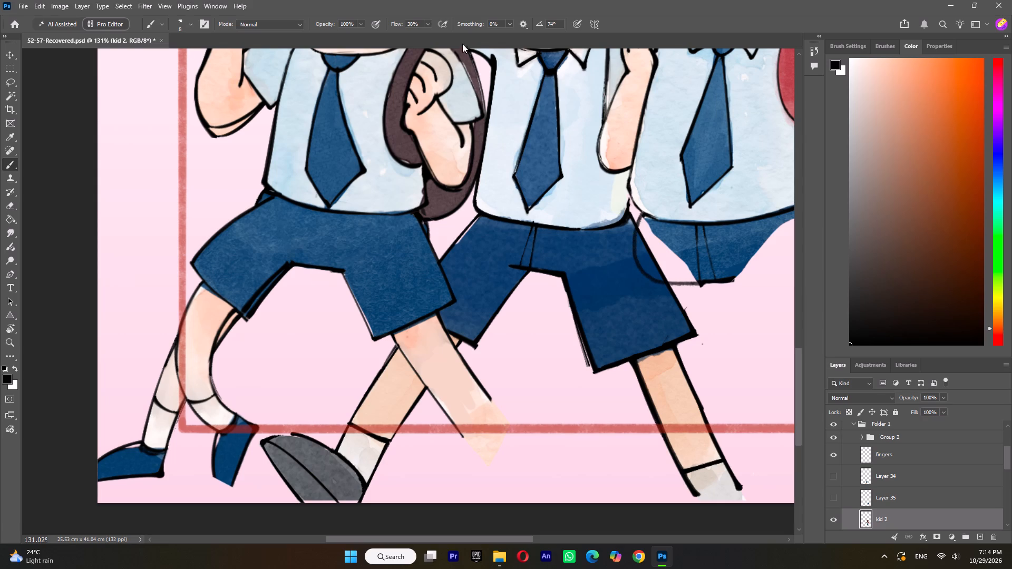
Set the brush flow to 100%, darken the curved hip outline beside the middle kid, and draw the matching outline on kid 2's outer hip.
click(429, 25)
drag(441, 37, 586, 48)
drag(642, 215, 643, 270)
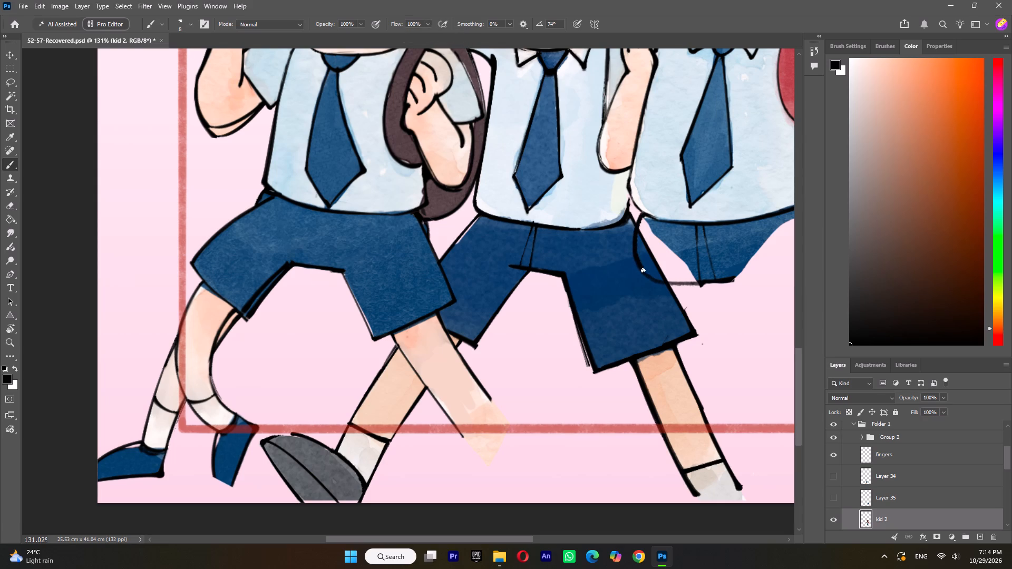
drag(643, 270, 701, 286)
key(space)
key(space)
key(space)
key(space)
key(space)
key(space)
key(space)
drag(713, 302, 576, 326)
drag(674, 229, 674, 237)
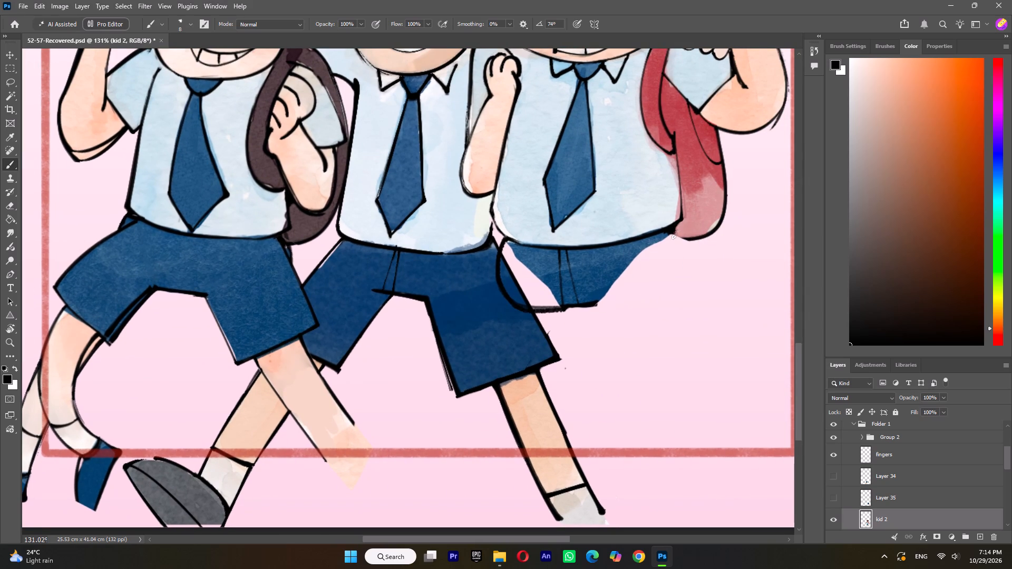
drag(674, 237, 592, 307)
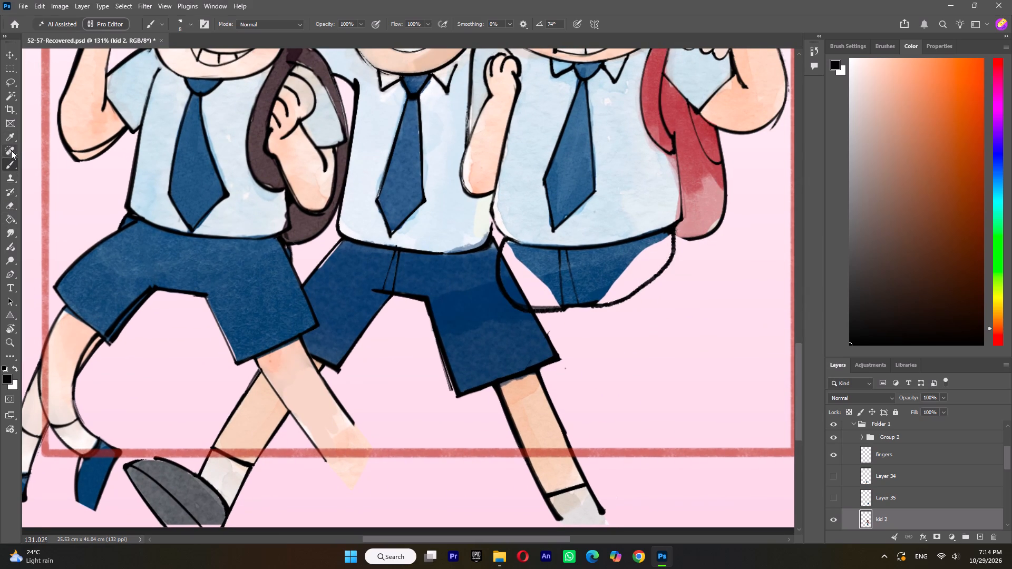
Fill the empty outer hip area of kid 2's shorts with blue fabric texture using the Spot Healing Brush.
click(11, 151)
drag(598, 296, 648, 254)
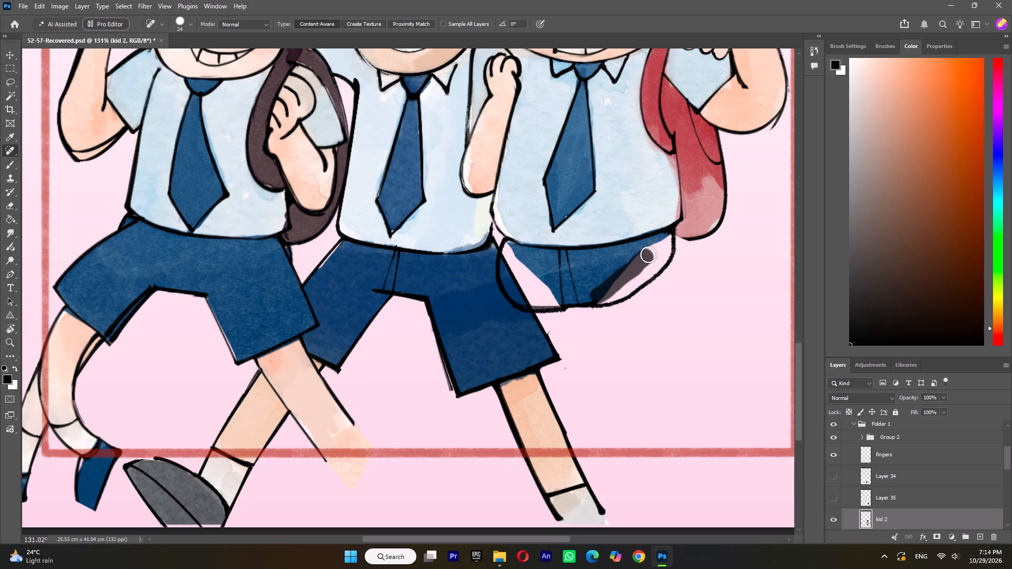
drag(648, 254, 668, 239)
drag(600, 297, 640, 278)
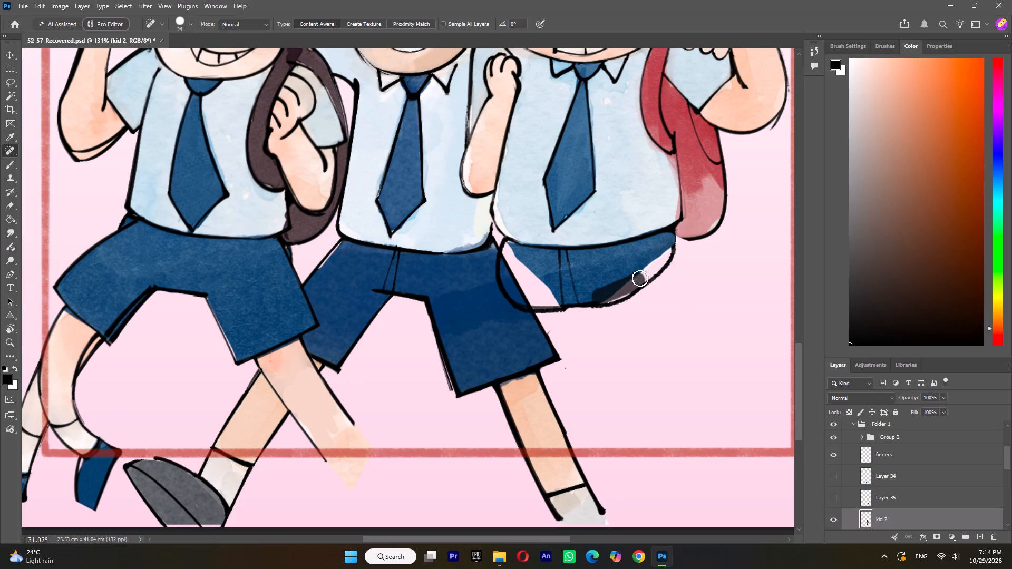
drag(640, 278, 664, 252)
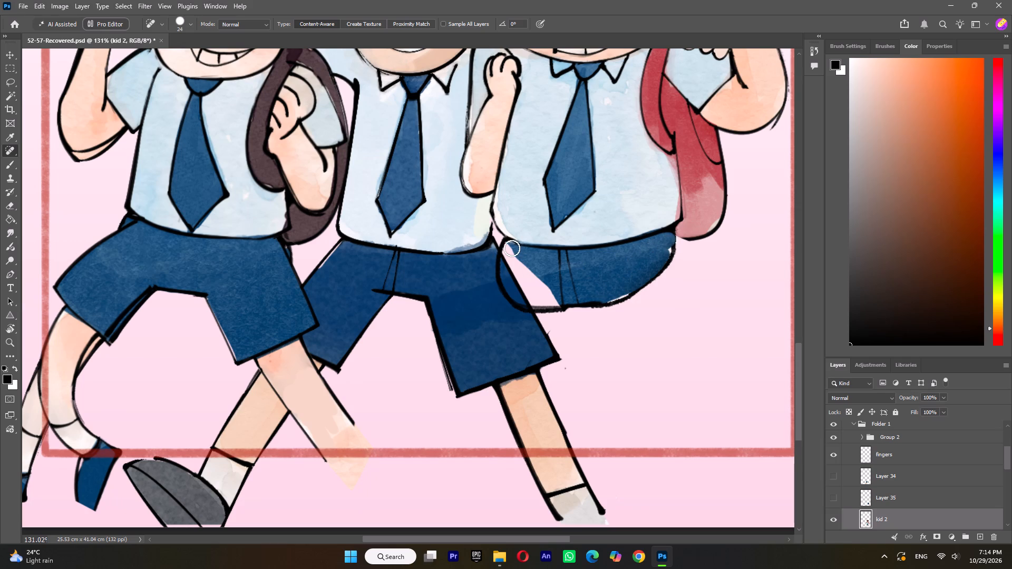
Fill the empty inner hip area of kid 2's shorts with the Spot Healing Brush and clean the remaining gaps along the lower outline.
drag(511, 249, 546, 287)
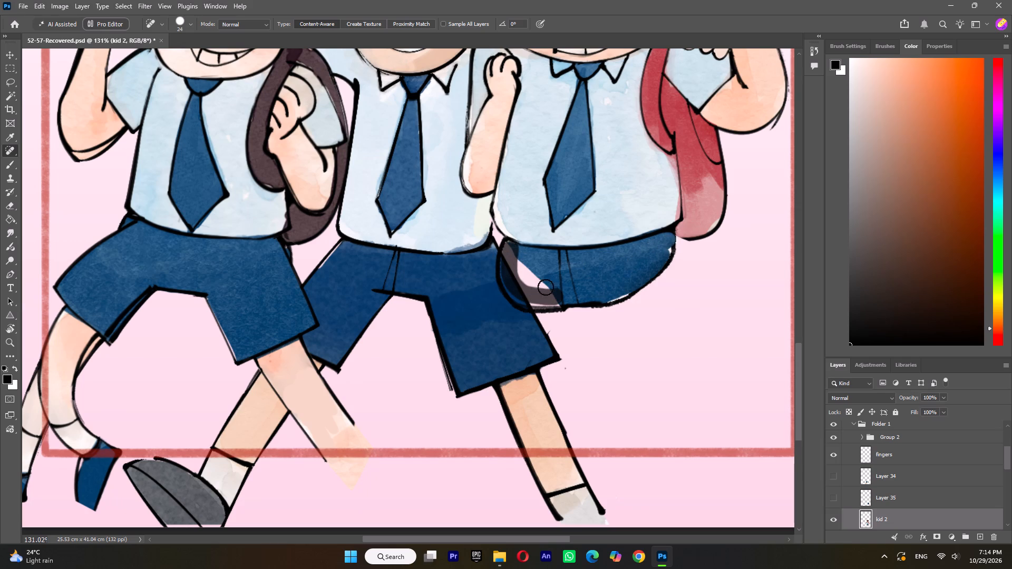
drag(546, 287, 518, 261)
drag(517, 268, 536, 292)
drag(509, 253, 509, 255)
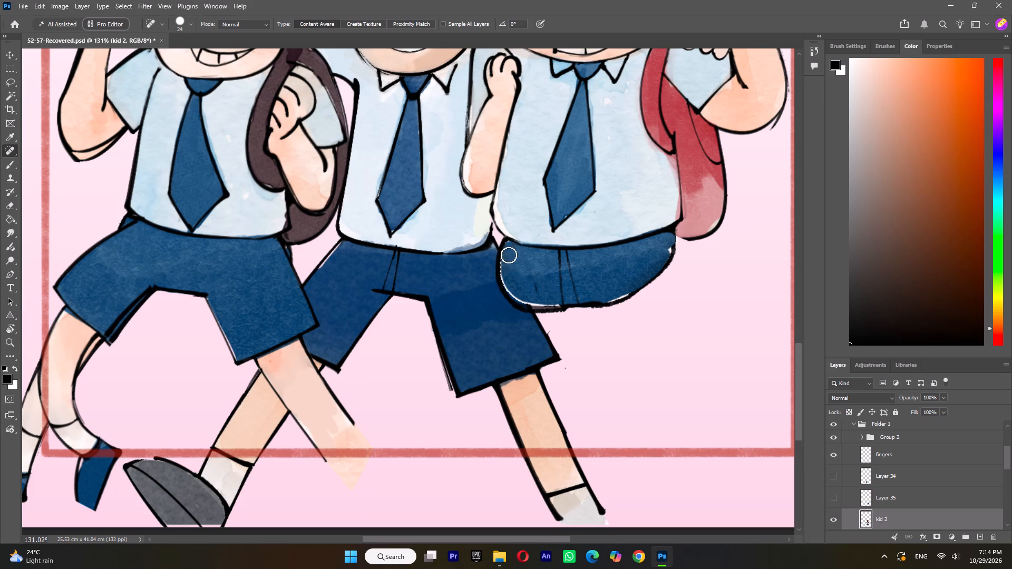
drag(509, 255, 551, 298)
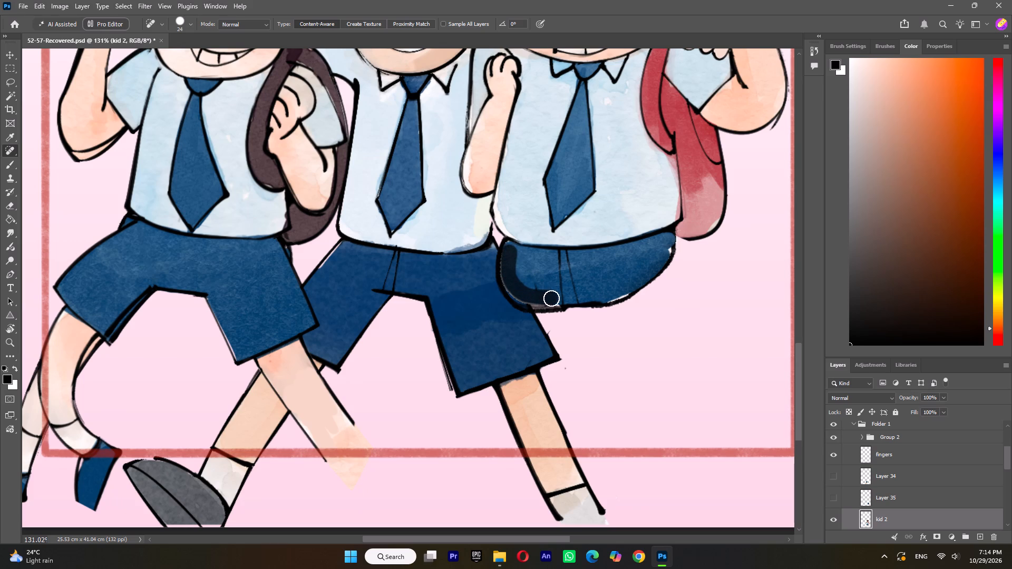
alt+scroll(593, 295, down, 11)
alt+scroll(588, 298, up, 14)
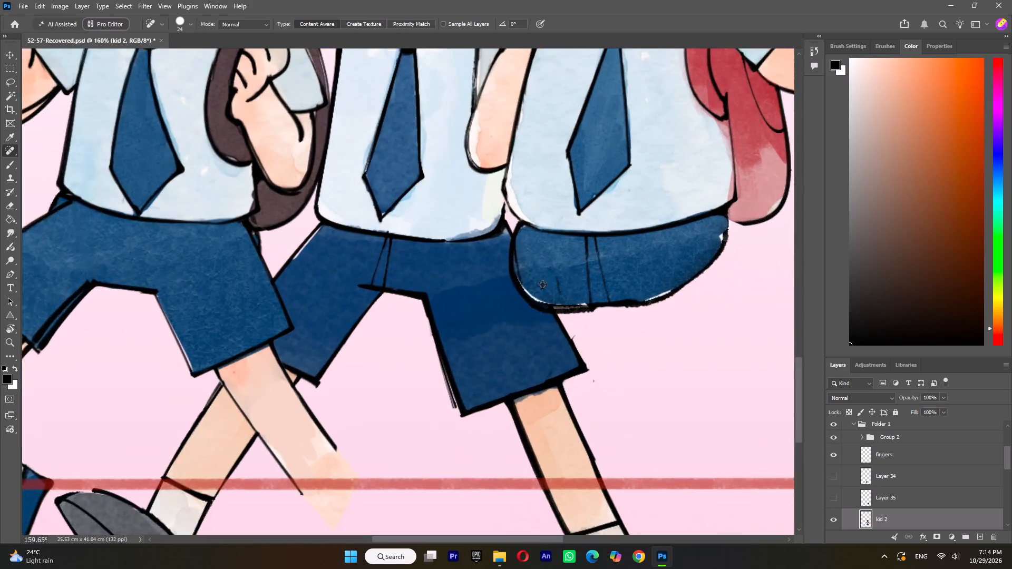
alt+scroll(542, 284, up, 3)
drag(515, 249, 590, 302)
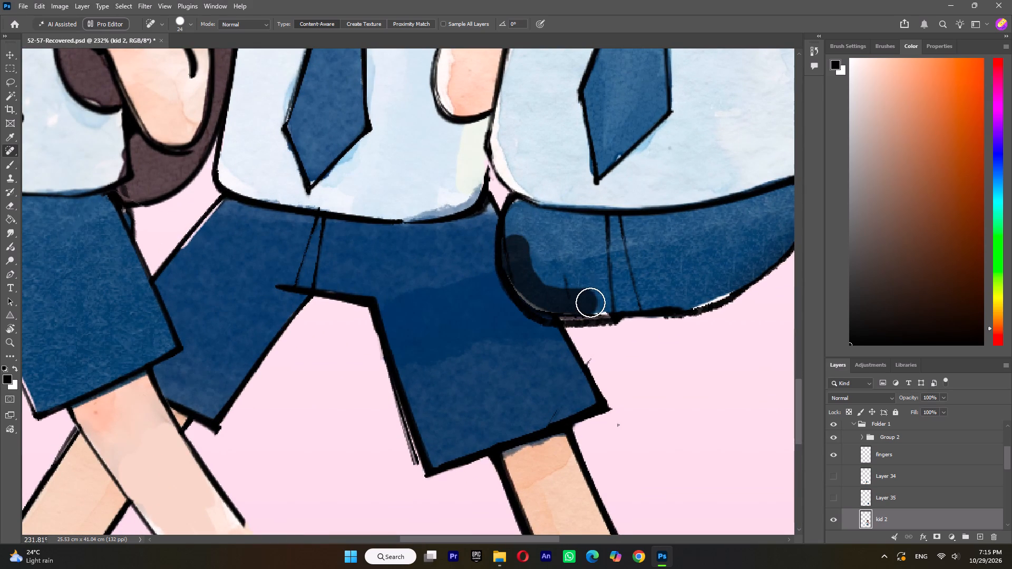
drag(590, 302, 596, 302)
drag(688, 298, 726, 288)
Show Layer 35 and Layer 34 again so both of kid 2's legs are displayed with the body.
alt+scroll(706, 335, down, 9)
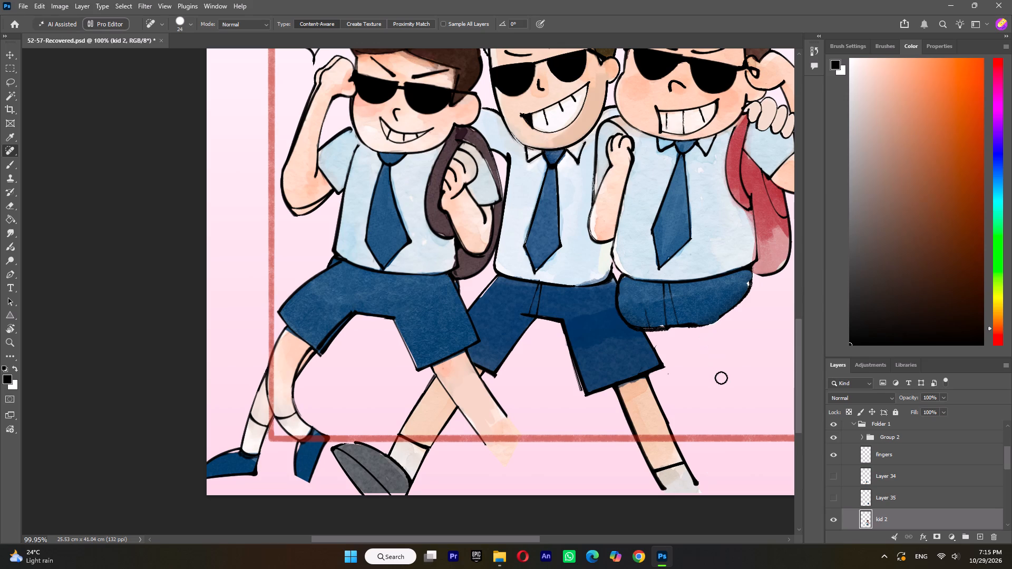
scroll(840, 492, down, 3)
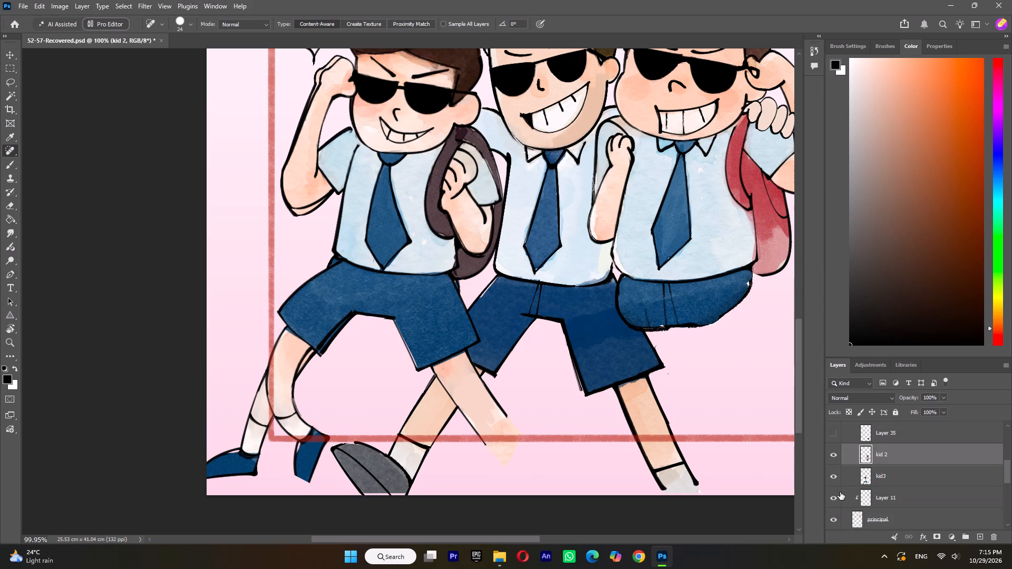
click(829, 452)
click(833, 454)
click(833, 427)
scroll(853, 456, up, 4)
scroll(846, 467, down, 2)
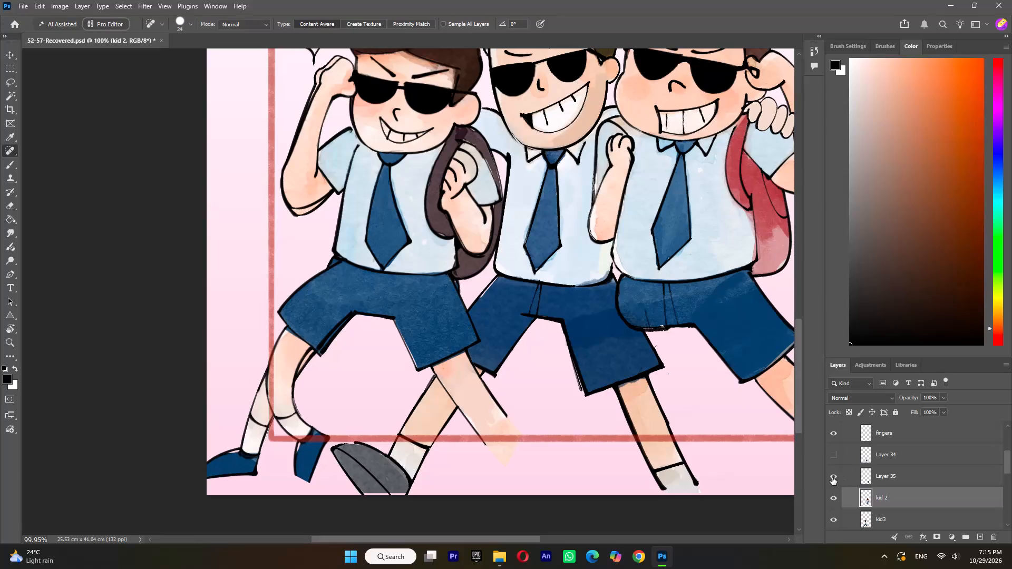
click(832, 455)
Check which parts belong to the kid 2 layer and duplicate it as kid 2 copy in the same document.
alt+scroll(607, 318, down, 10)
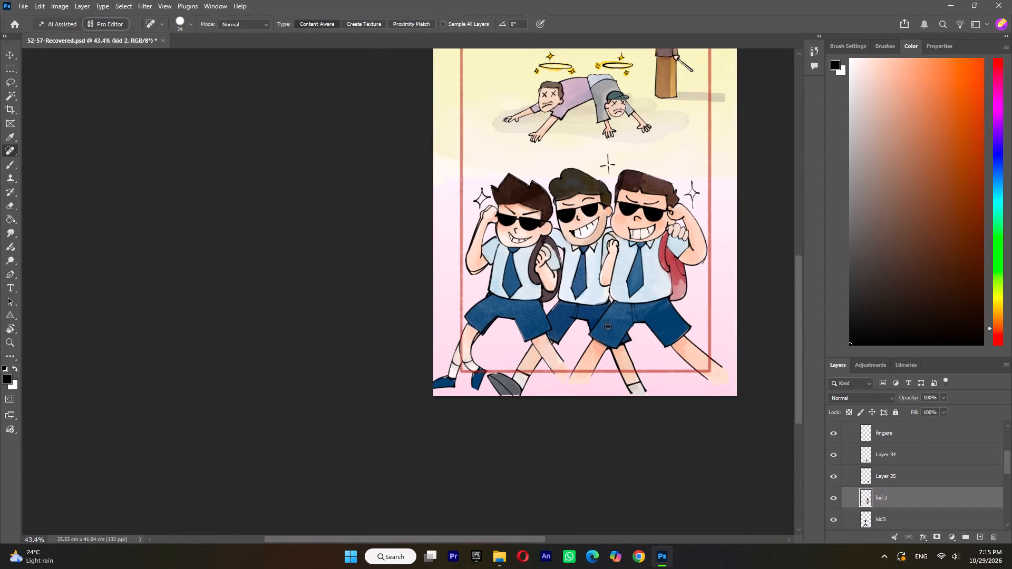
alt+scroll(676, 337, up, 4)
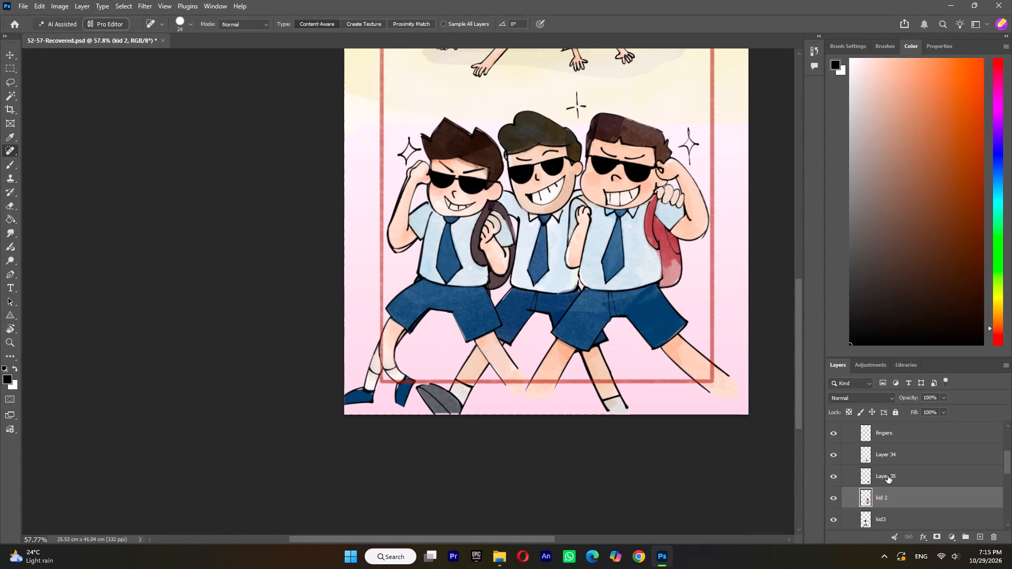
scroll(888, 476, down, 1)
click(834, 476)
click(834, 477)
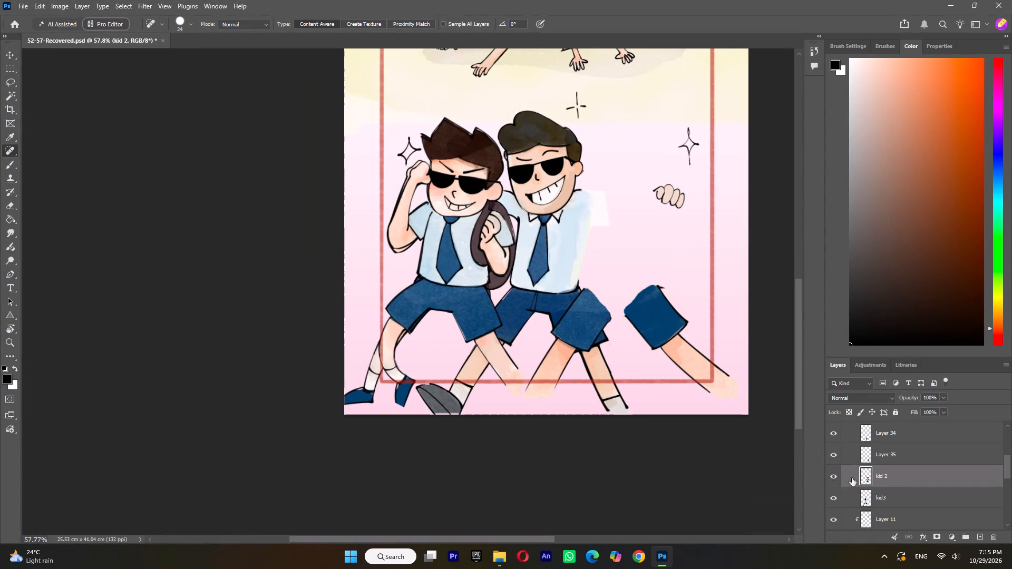
click(897, 480)
right_click(897, 479)
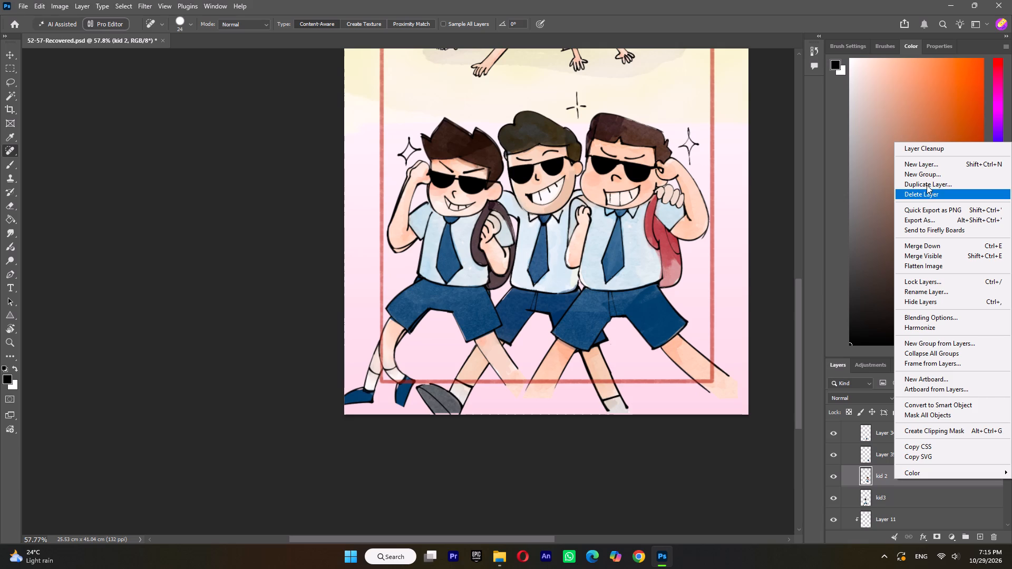
click(927, 183)
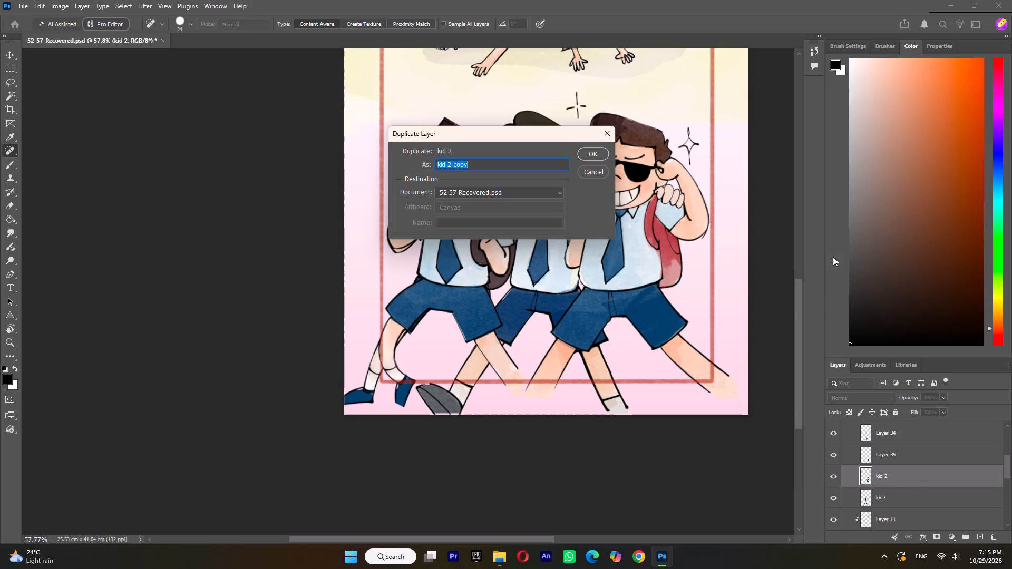
click(596, 154)
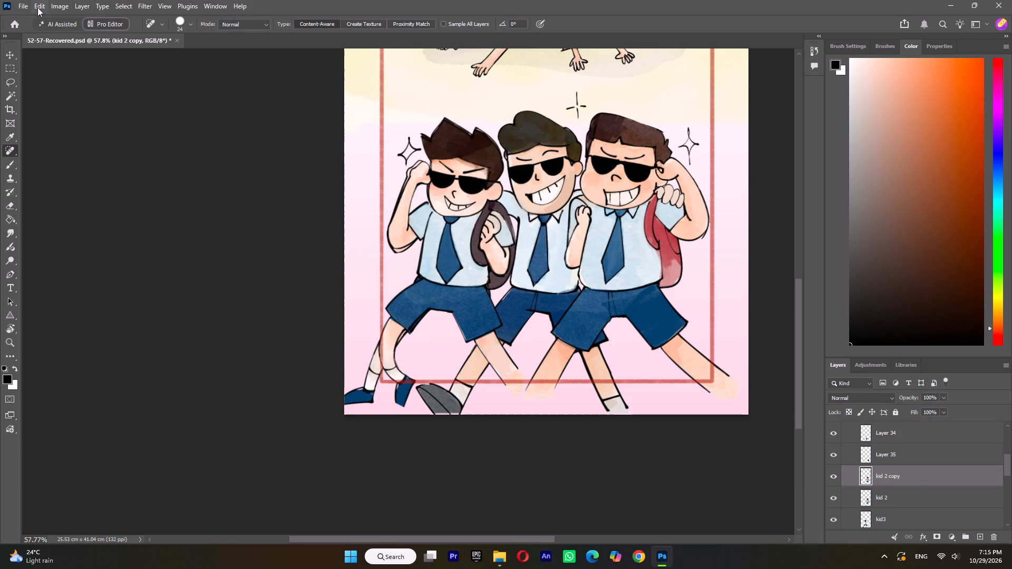
Start Puppet Warp on kid 2 copy, pin both hips and the forehead, and tilt the head slightly with a -8° rotation.
click(37, 7)
click(72, 258)
click(596, 305)
click(637, 295)
click(615, 205)
click(616, 154)
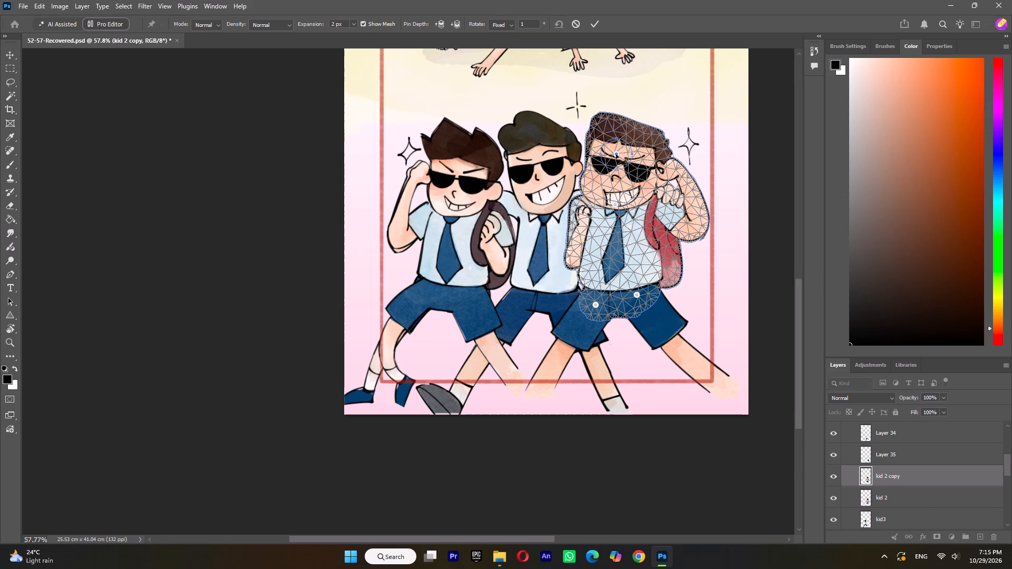
alt+scroll(616, 154, up, 9)
drag(616, 155, 610, 160)
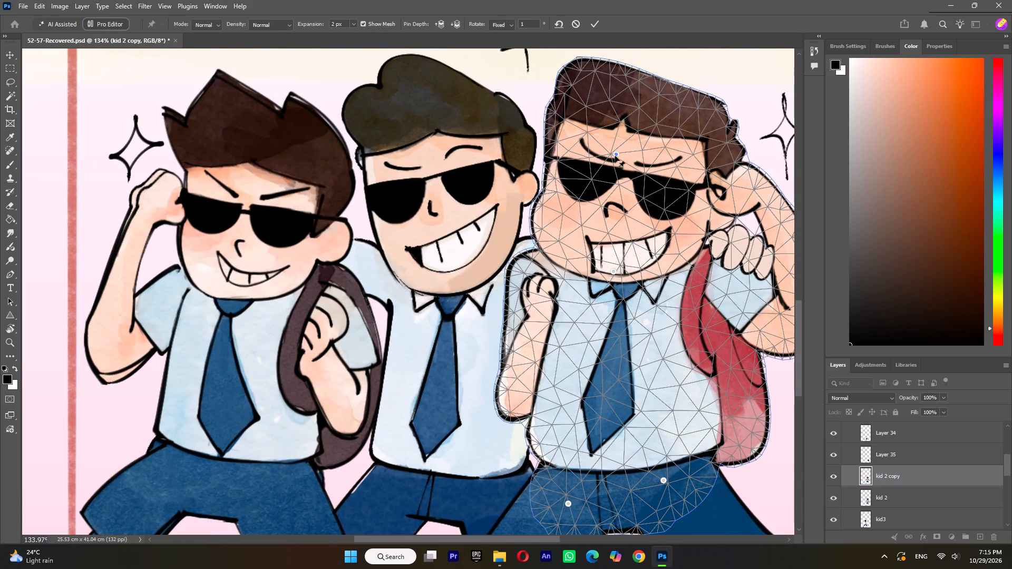
click(616, 154)
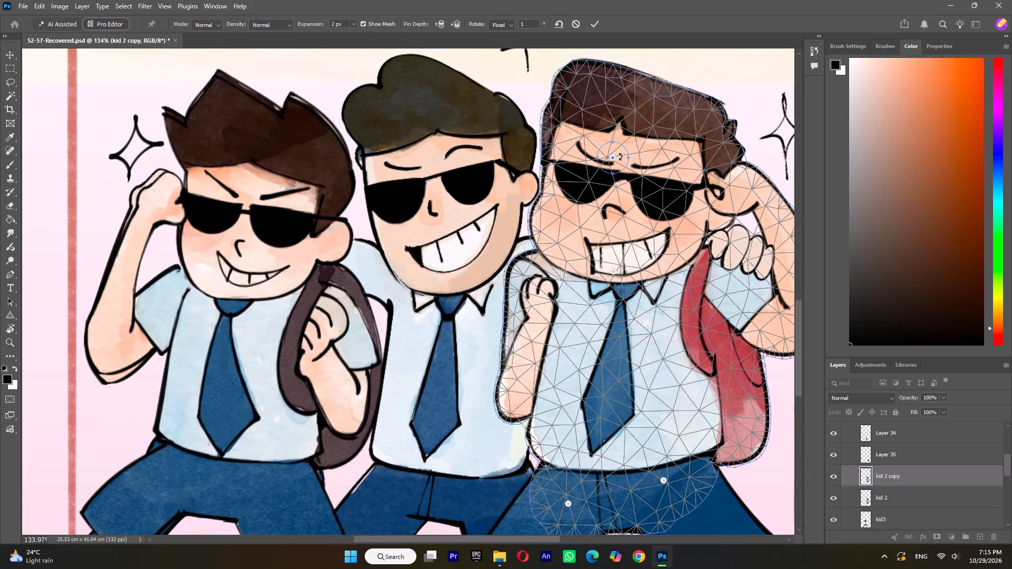
alt+click(620, 156)
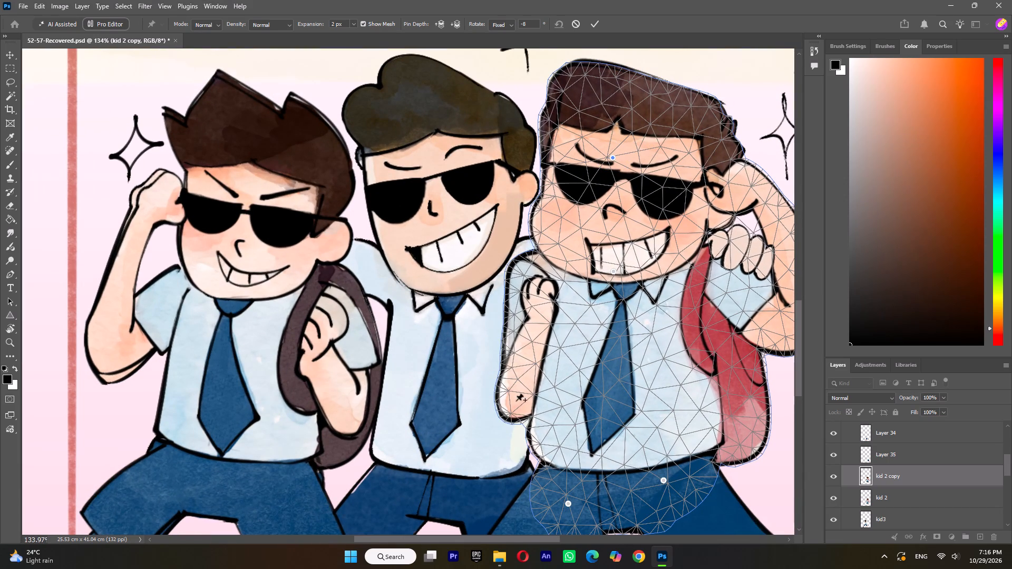
Pin kid 2 copy's arms and backpack shoulder, adjust the raised arm at its elbow and hand, and apply the Puppet Warp.
click(516, 401)
click(529, 280)
click(711, 268)
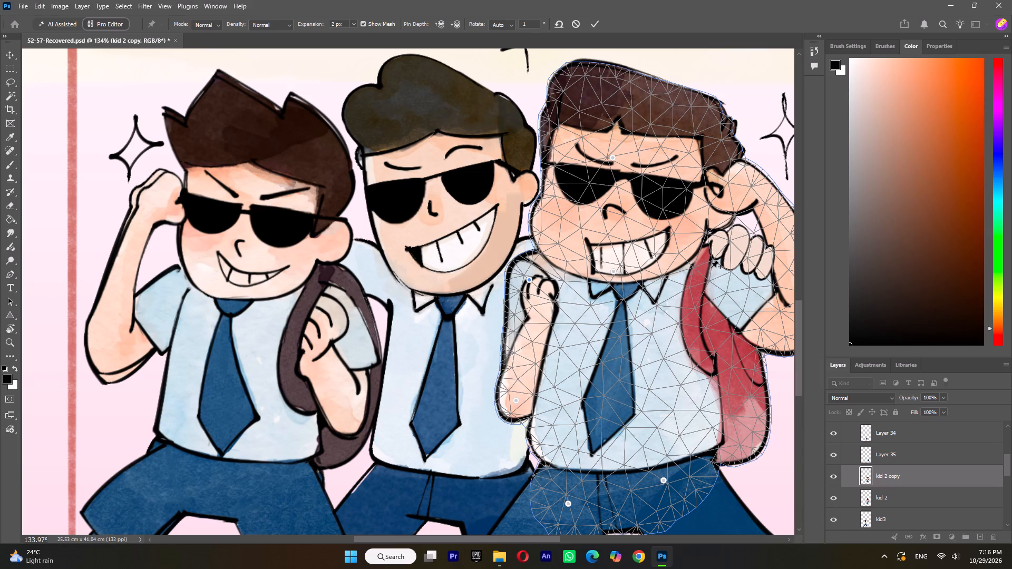
click(528, 280)
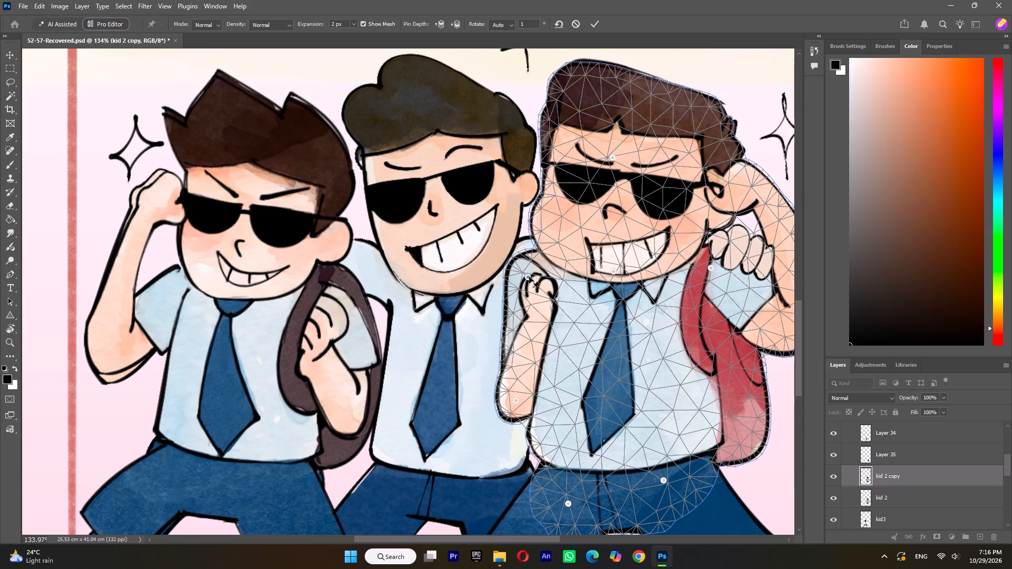
alt+scroll(531, 273, down, 4)
click(712, 302)
click(709, 307)
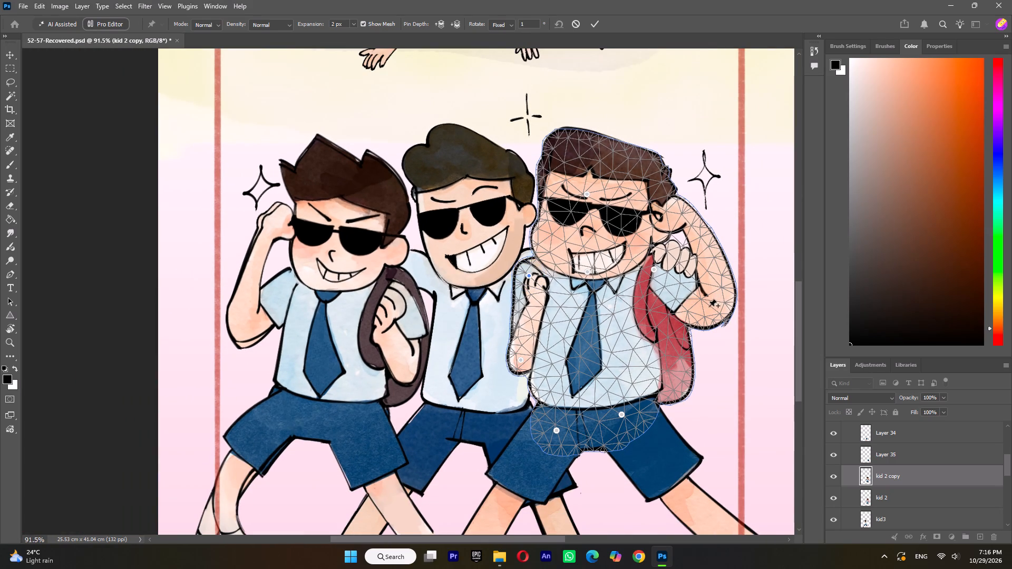
click(676, 213)
click(710, 306)
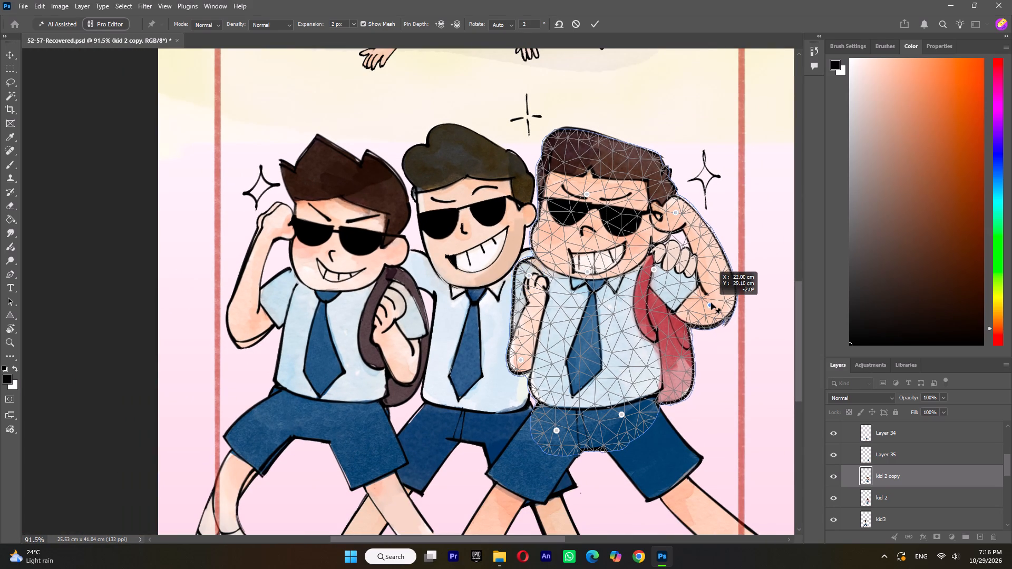
click(676, 213)
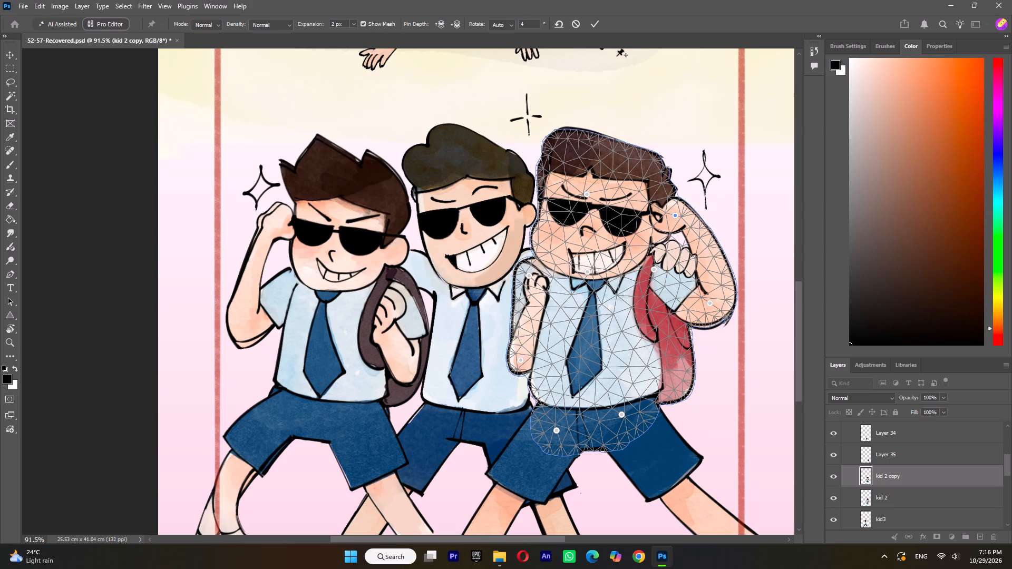
click(592, 23)
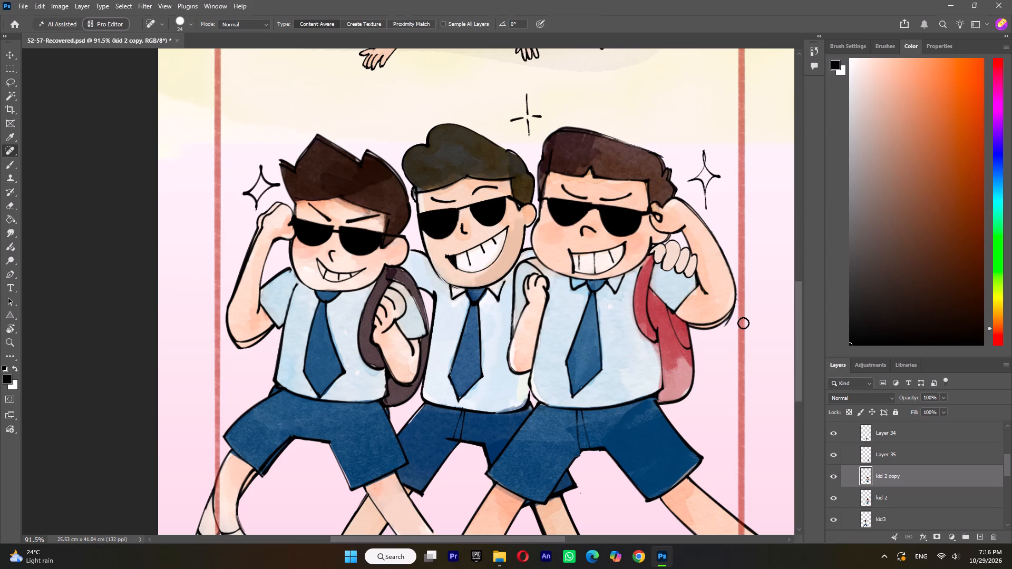
Toggle the visibility of kid 2 copy and kid 2 to compare the warped pose with the original.
click(835, 476)
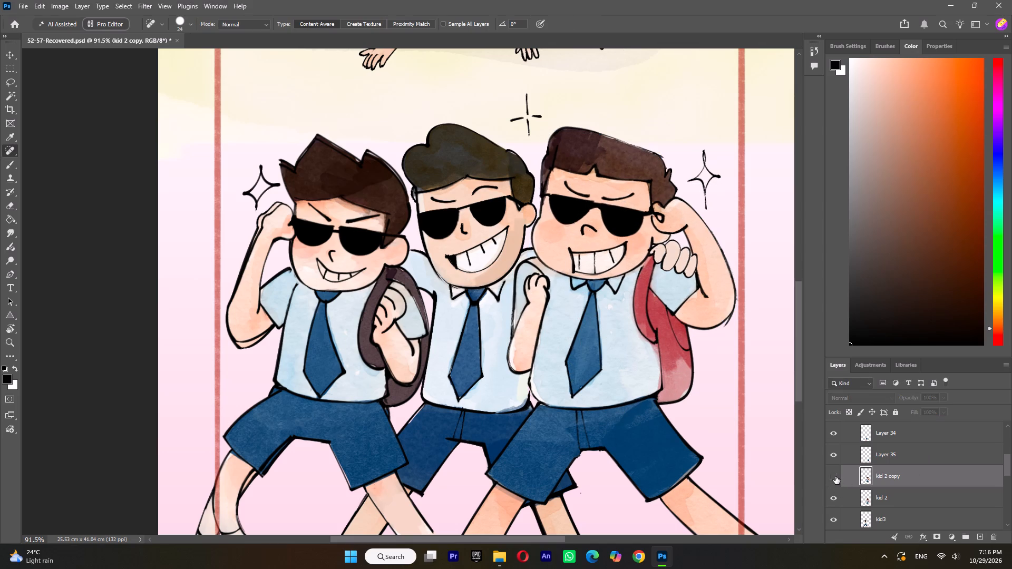
click(835, 476)
click(835, 476)
click(835, 476)
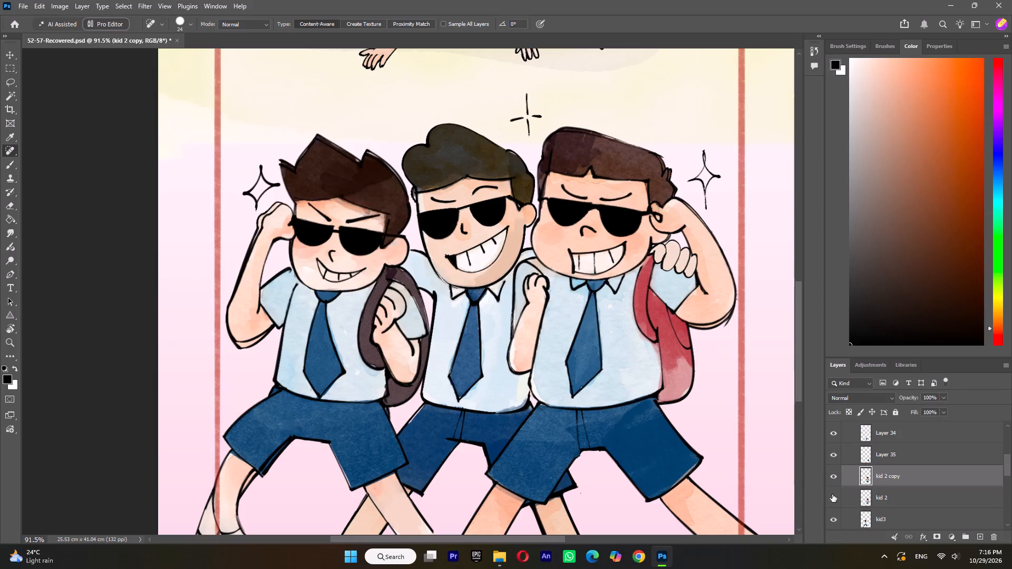
click(832, 494)
click(830, 497)
Select the original kid 2 layer.
click(888, 493)
scroll(906, 493, up, 2)
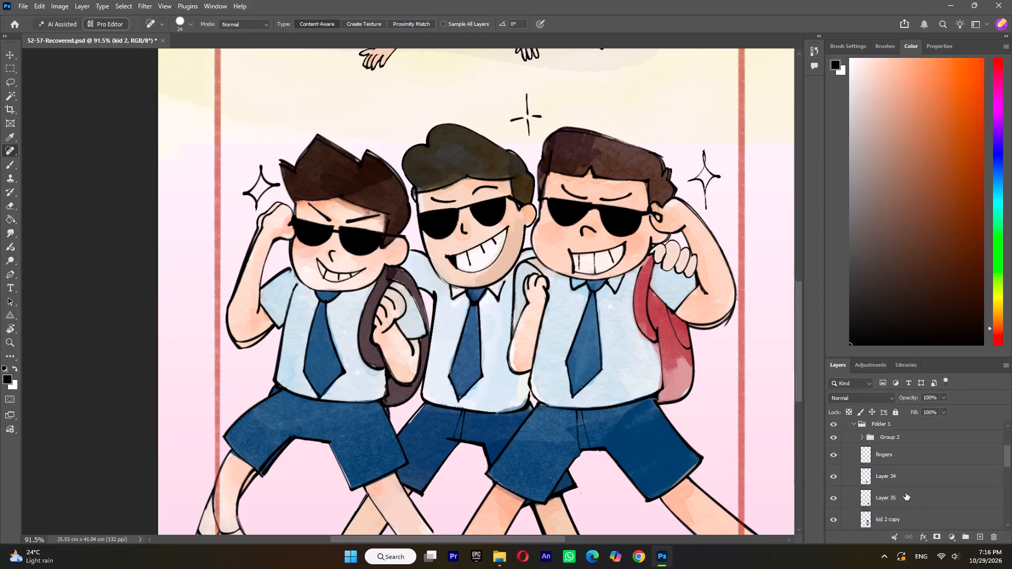
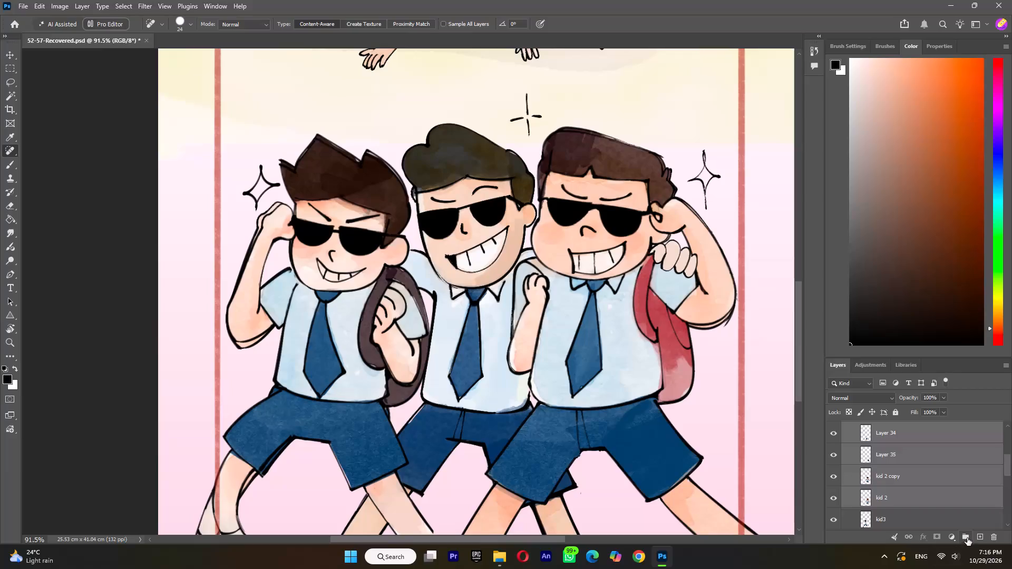
Group kid 2, kid 2 copy and the leg layers Layer 34 and Layer 35 together.
shift+click(967, 538)
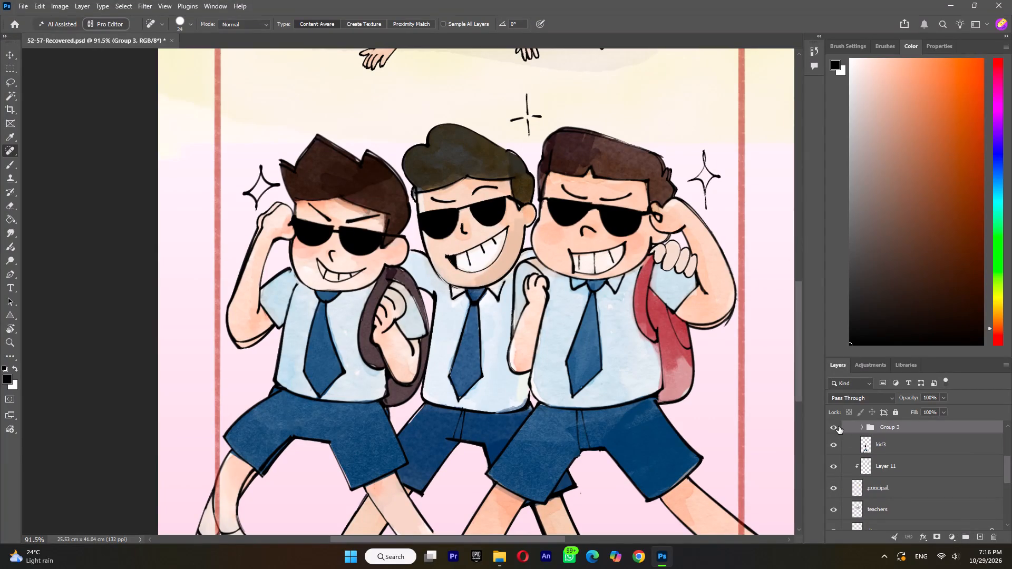
Hide Group 2 and Group 3 so only the middle kid remains in view.
shift+scroll(851, 447, up, 3)
shift+click(833, 482)
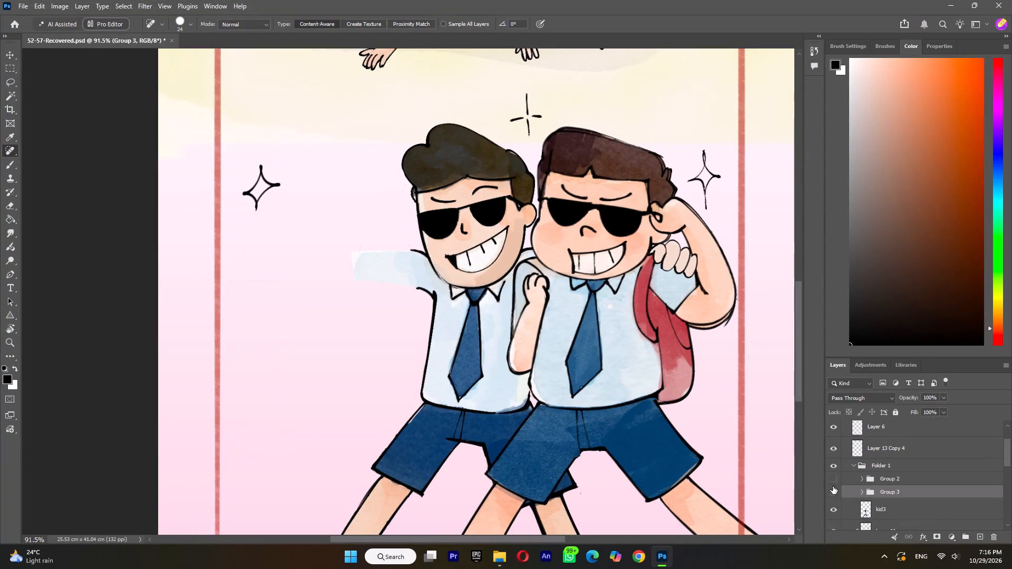
shift+click(833, 486)
Merge Layer 11 with the principal layer beneath it.
shift+click(878, 509)
shift+scroll(879, 509, down, 3)
shift+click(892, 470)
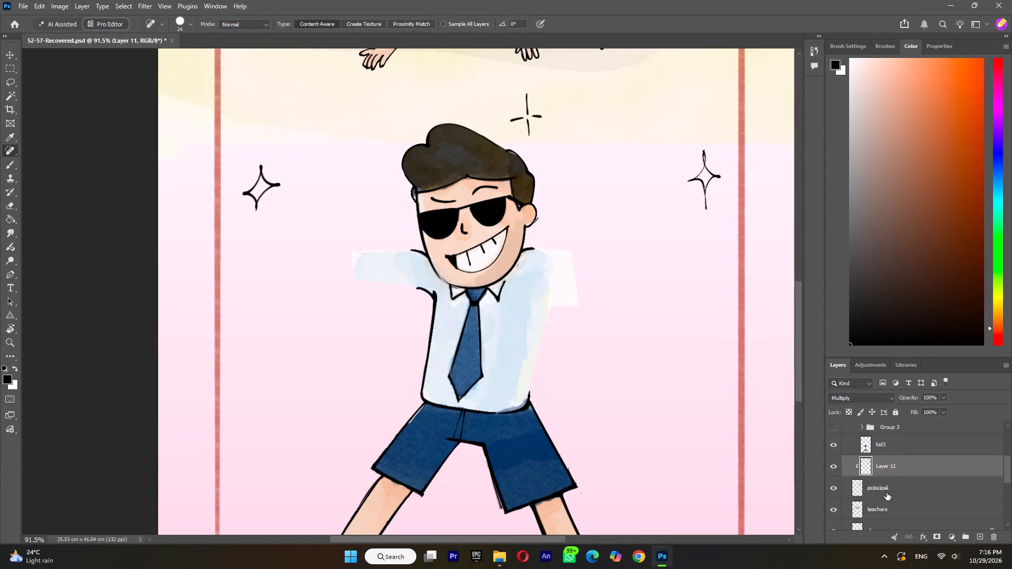
shift+click(887, 493)
right_click(887, 493)
click(898, 309)
alt+scroll(672, 341, down, 4)
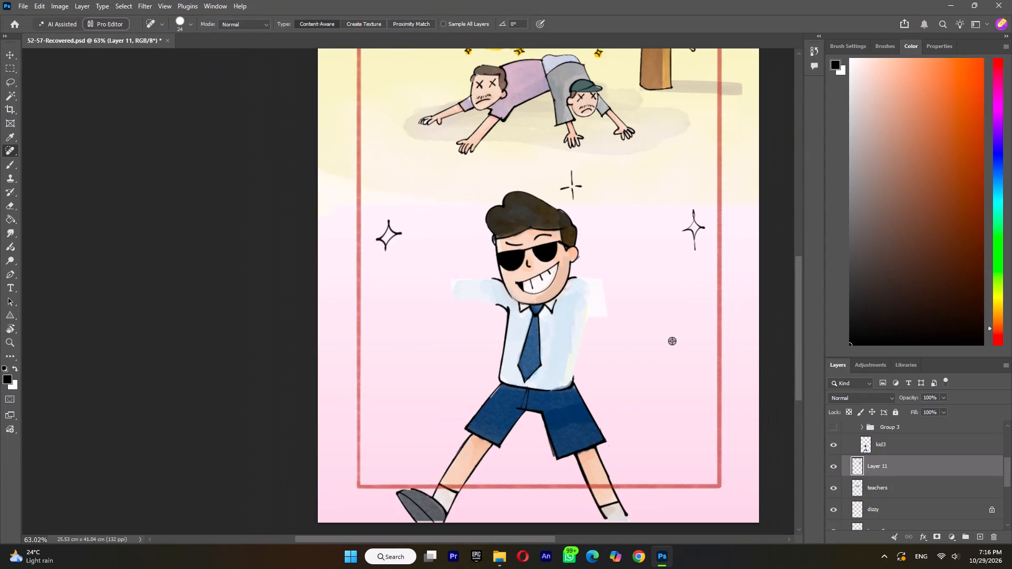
Toggle the visibility of Layer 11 and the teachers layer to check what each contains.
alt+scroll(672, 341, down, 3)
click(836, 467)
click(835, 467)
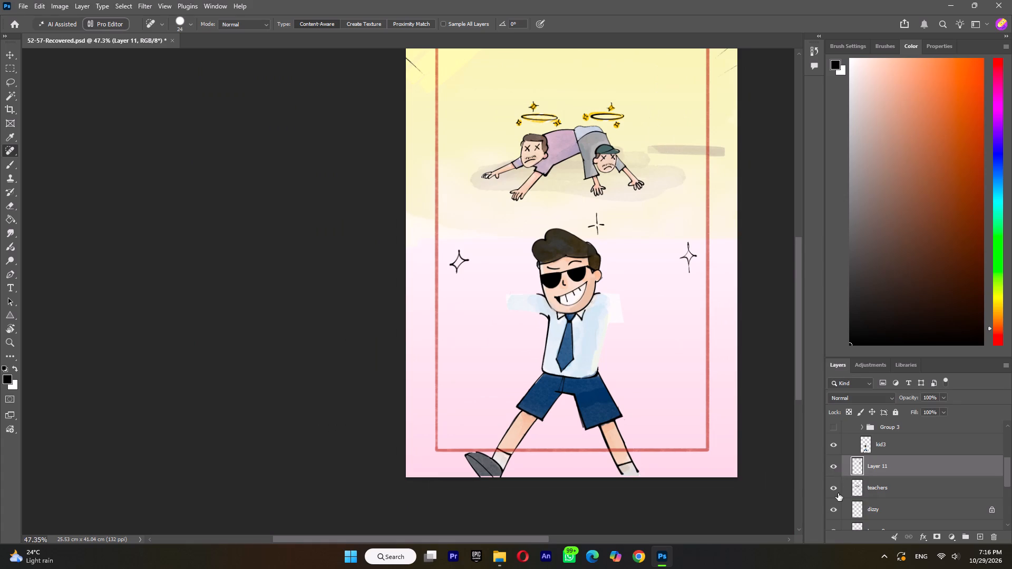
click(833, 488)
click(832, 490)
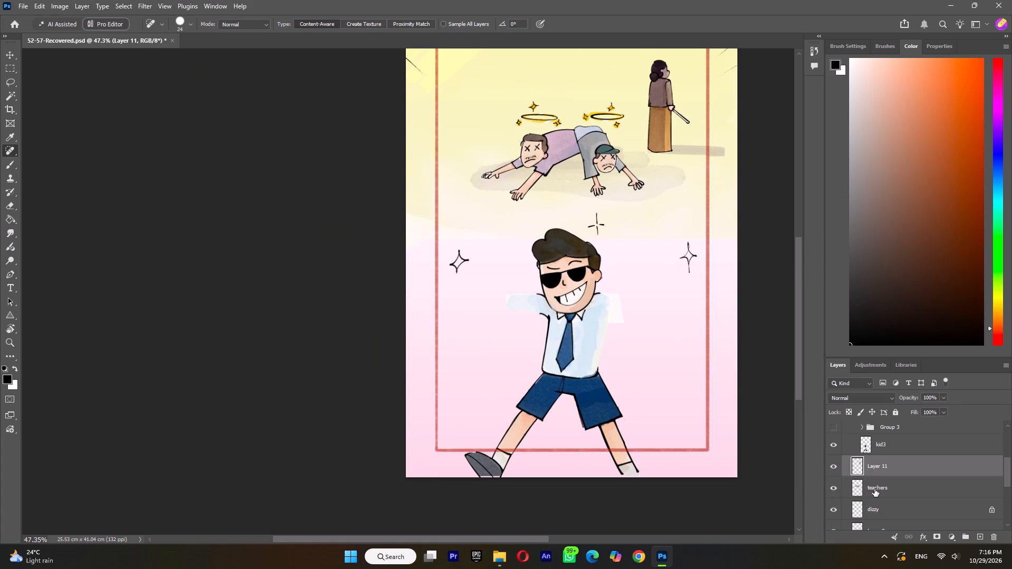
Merge the teachers layer with the dizzy layer.
click(874, 489)
shift+click(873, 507)
right_click(873, 507)
click(901, 323)
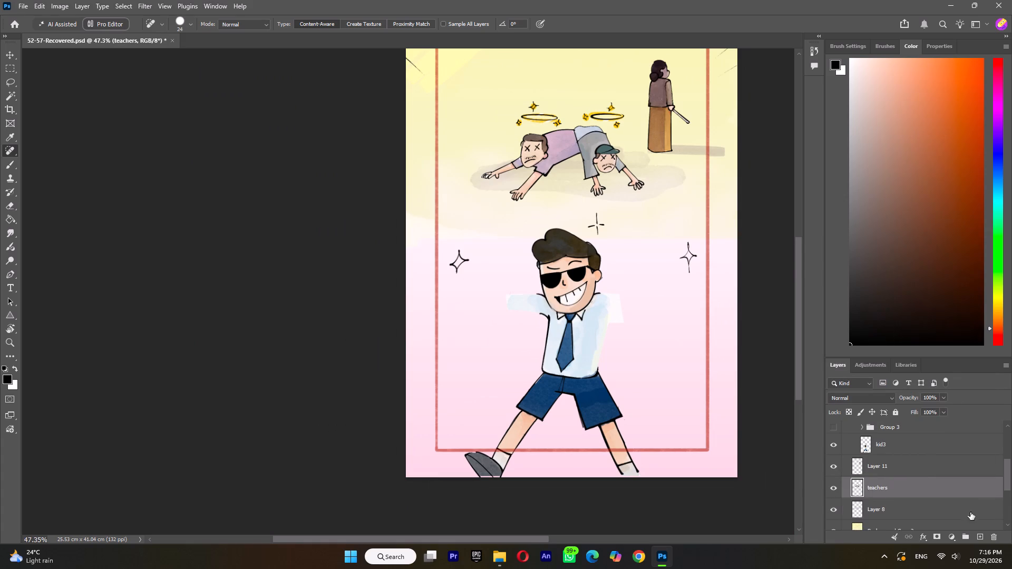
Lasso the dizzy halo and stars above the purple-shirted teacher and cut them onto a new layer in place.
click(8, 84)
drag(543, 92, 544, 129)
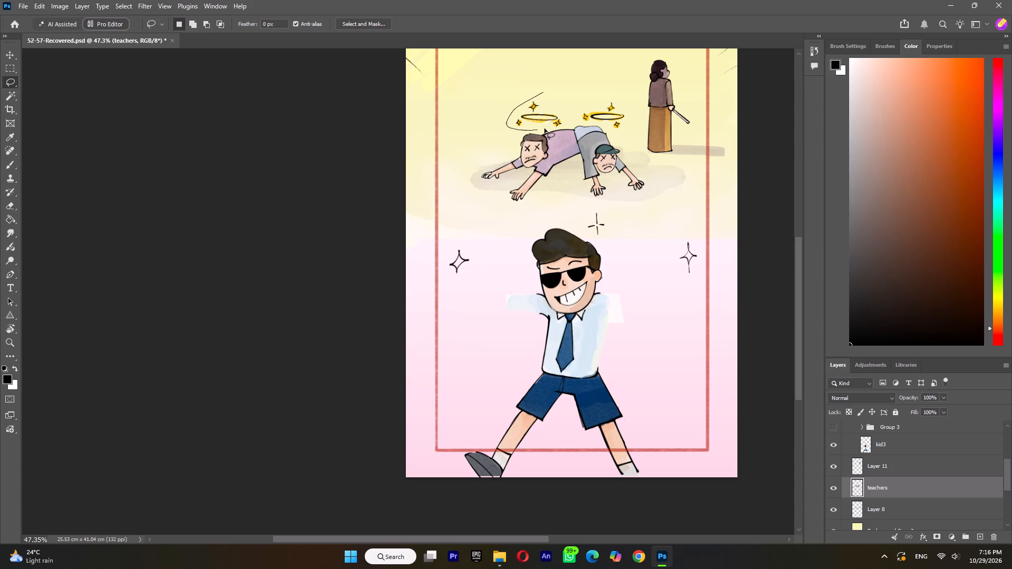
drag(544, 129, 534, 93)
key(ctrl+x)
key(ctrl+shift+v)
From the teachers layer, lasso the halo and stars above the teacher in the cap and cut them onto a new layer.
click(883, 506)
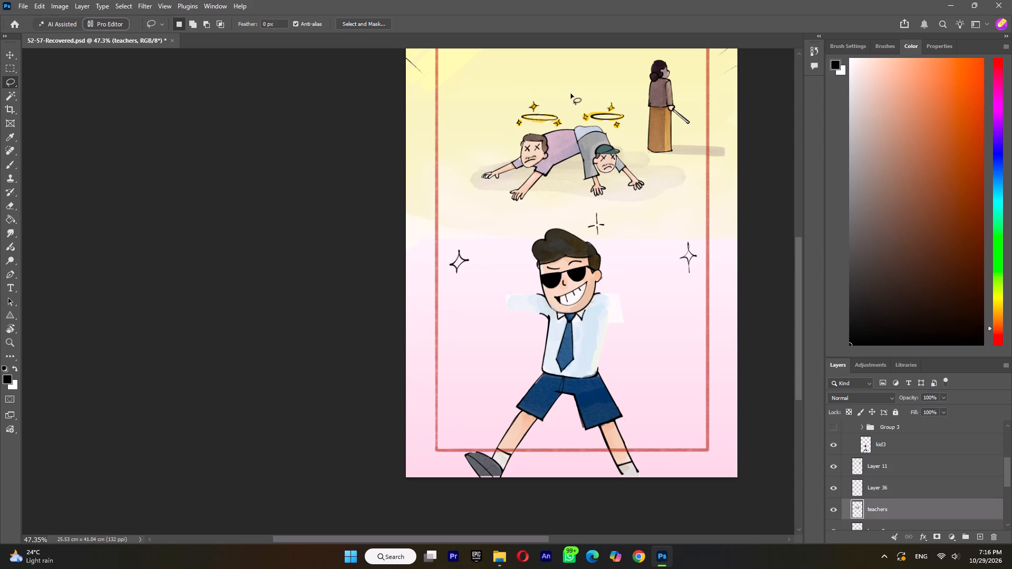
drag(580, 93, 589, 125)
drag(586, 90, 584, 120)
drag(584, 120, 583, 104)
alt+scroll(583, 112, up, 4)
shift+drag(585, 105, 599, 114)
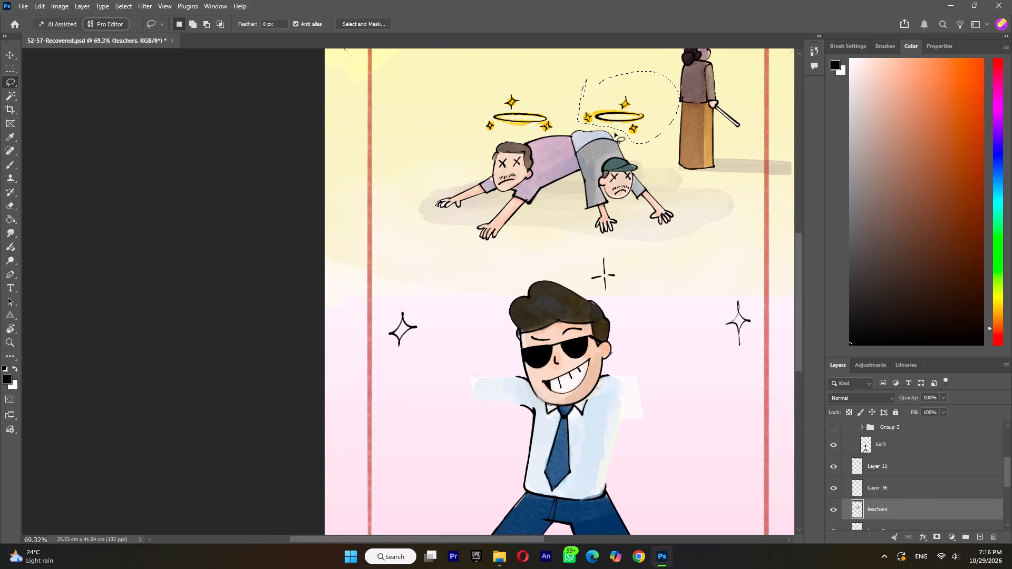
key(ctrl+x)
key(ctrl+shift+v)
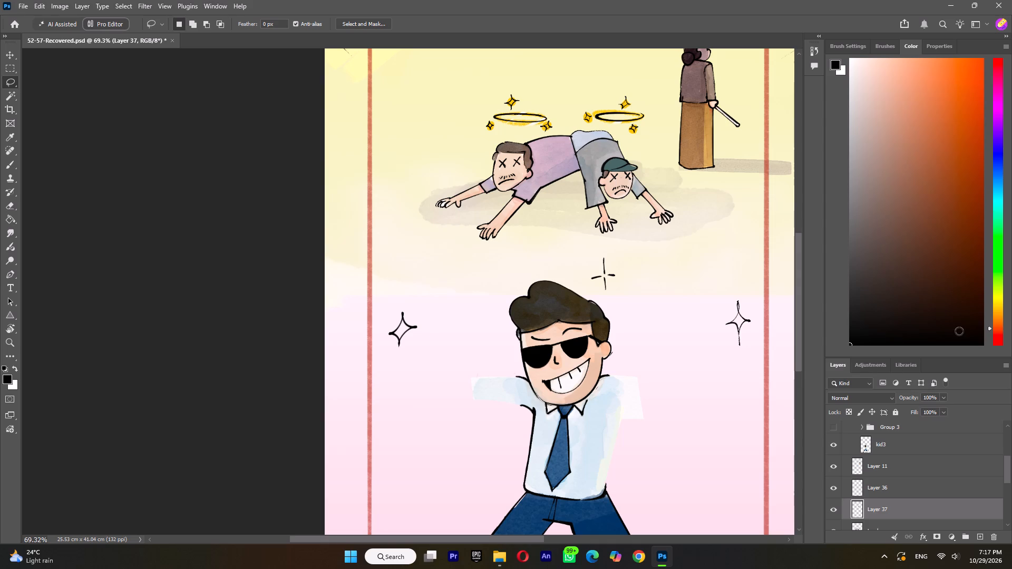
Toggle the kid3 layer's visibility to check its content.
alt+scroll(662, 254, down, 6)
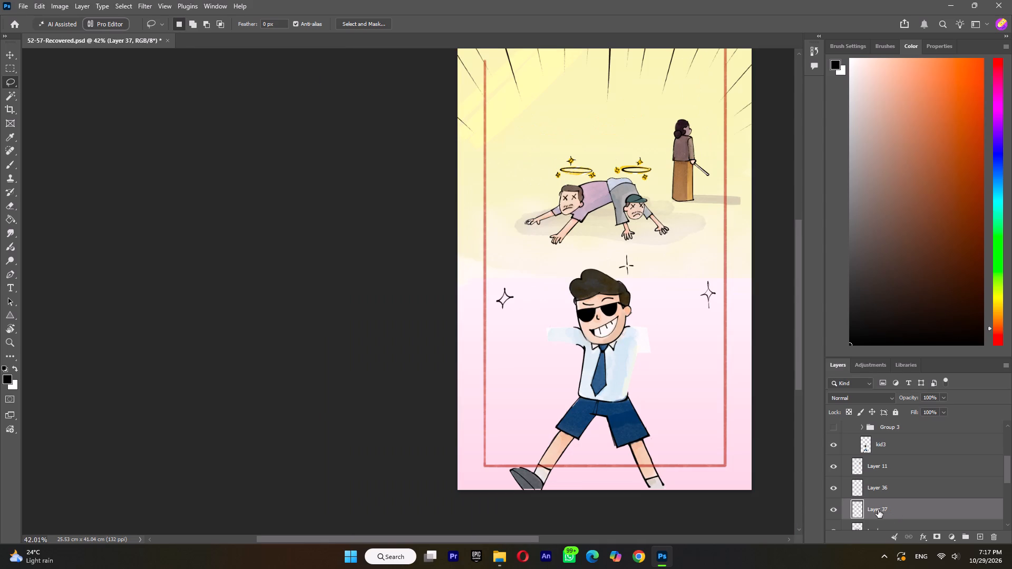
scroll(878, 503, up, 2)
click(836, 487)
click(835, 488)
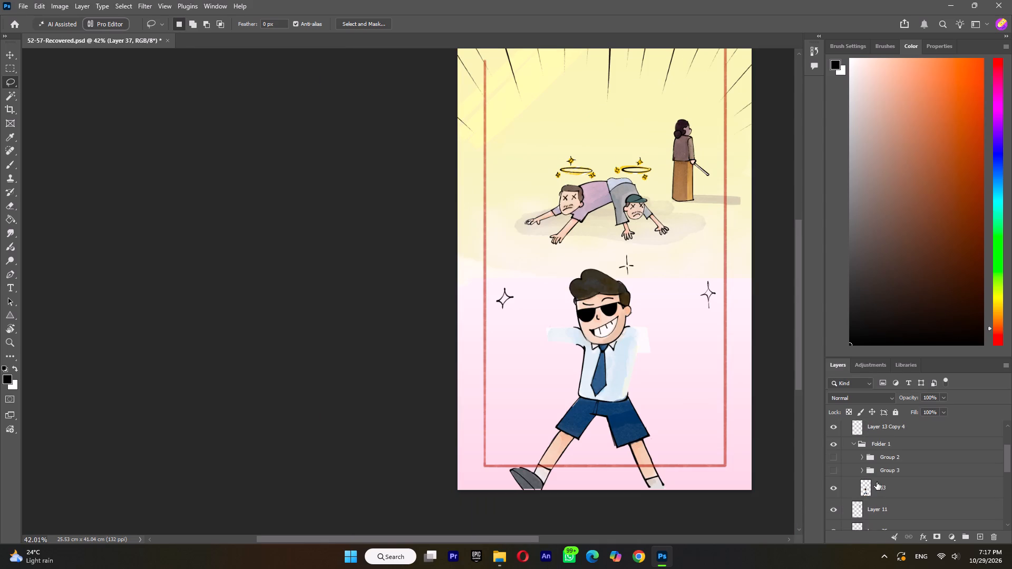
On the kid3 layer, lasso the leg with the grey shoe from the hip down and cut it onto a new layer in place.
click(879, 482)
alt+scroll(560, 432, up, 4)
alt+scroll(599, 403, down, 2)
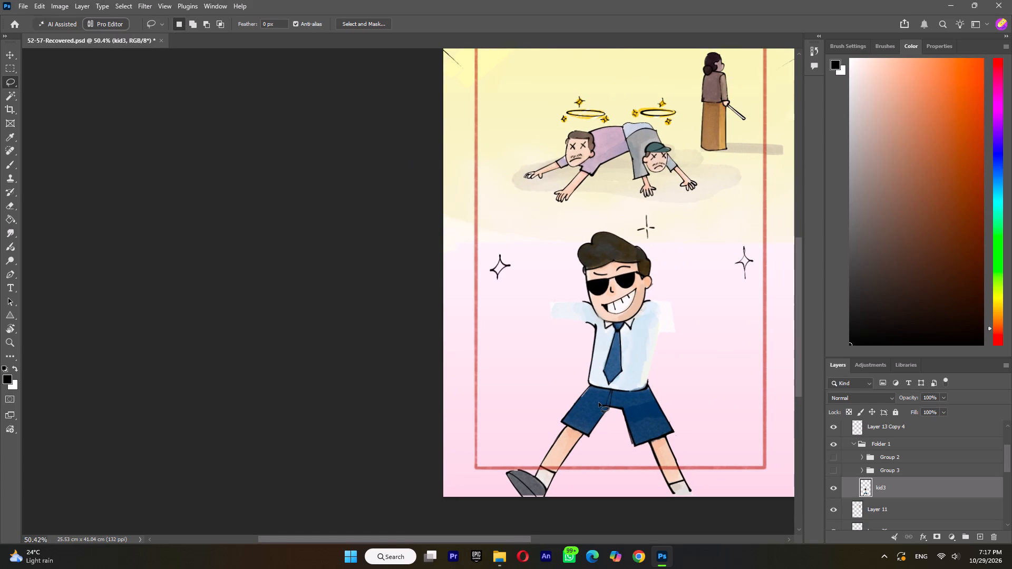
alt+scroll(594, 410, up, 8)
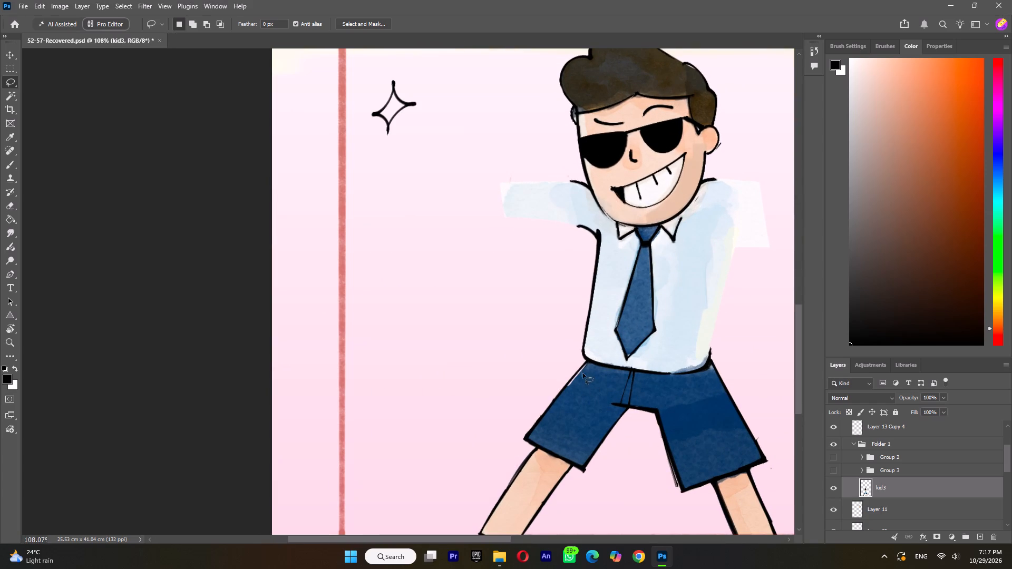
click(582, 358)
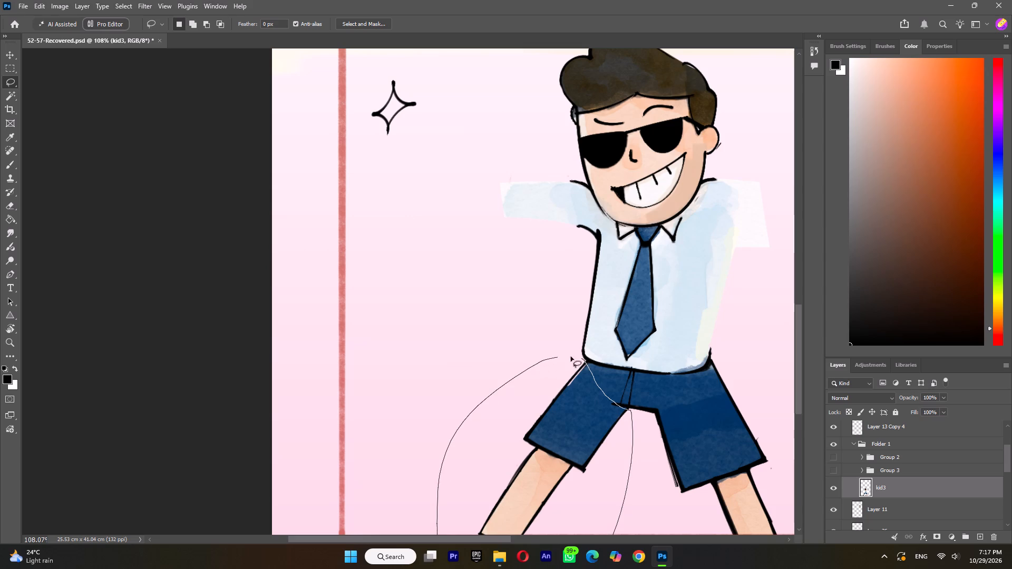
scroll(589, 347, down, 7)
shift+click(437, 452)
shift+scroll(461, 449, down, 1)
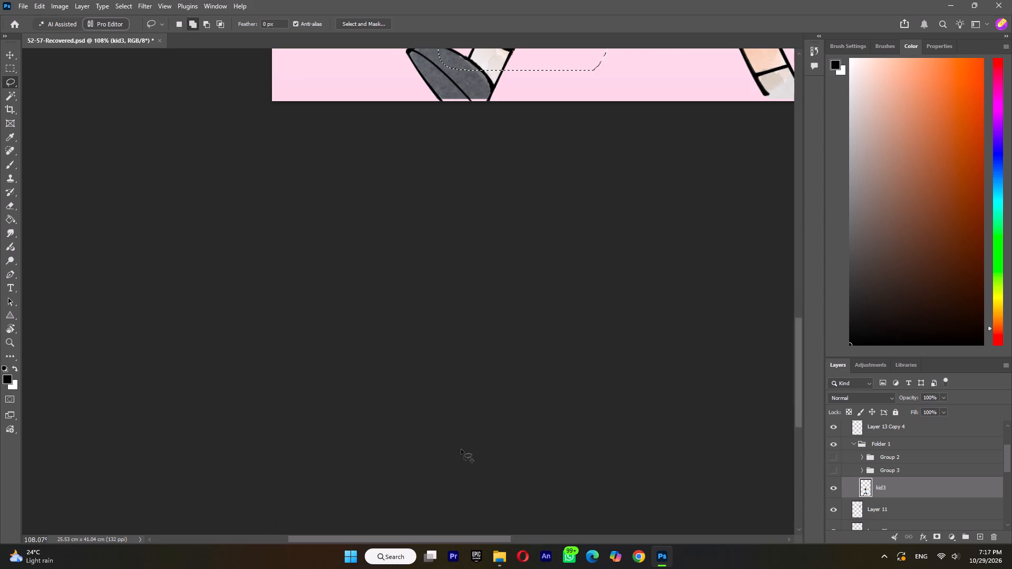
shift+click(461, 449)
ctrl+scroll(488, 400, down, 4)
scroll(475, 286, up, 8)
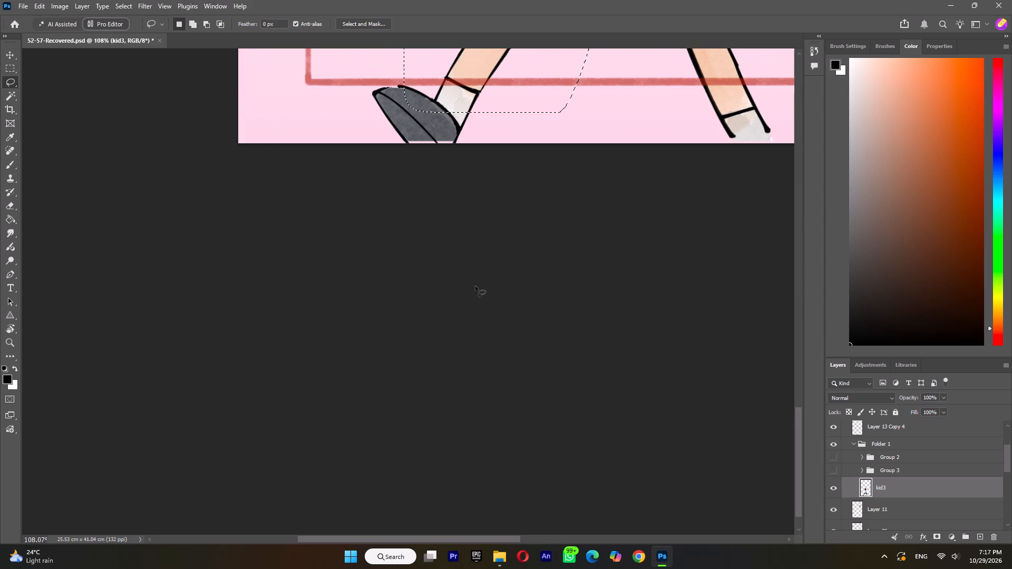
scroll(475, 286, up, 4)
shift+drag(426, 121, 501, 152)
scroll(554, 308, up, 11)
key(ctrl+x)
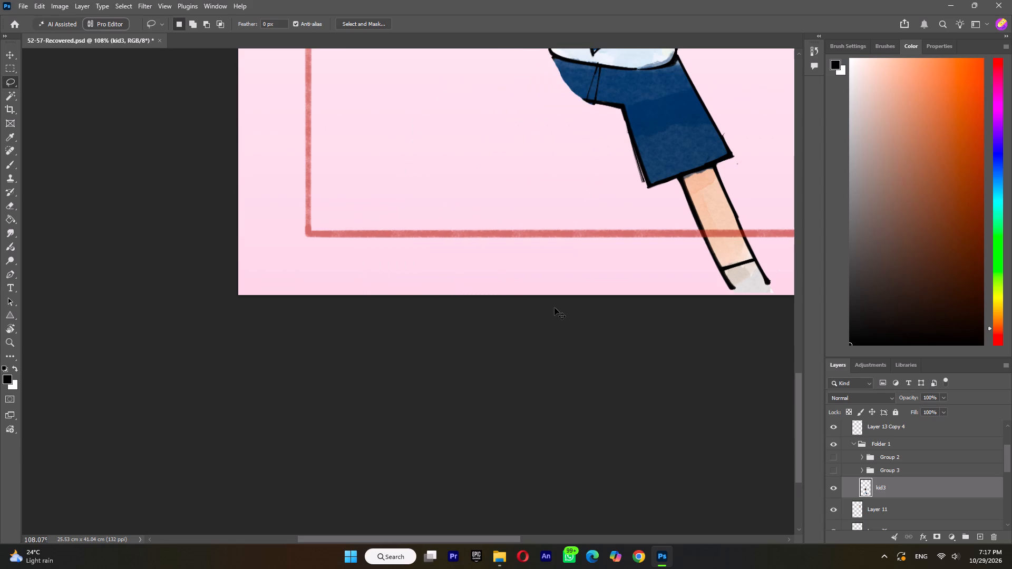
key(ctrl+shift+v)
Lasso kid3's remaining leg from the hip down and cut it from the kid3 layer onto its own layer in place.
click(888, 511)
scroll(644, 312, up, 4)
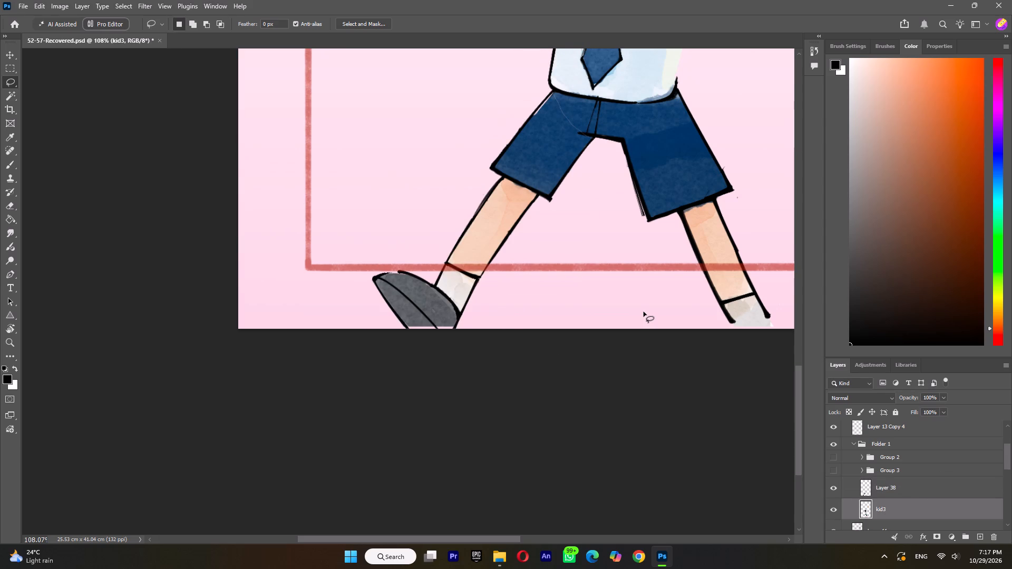
scroll(643, 312, up, 10)
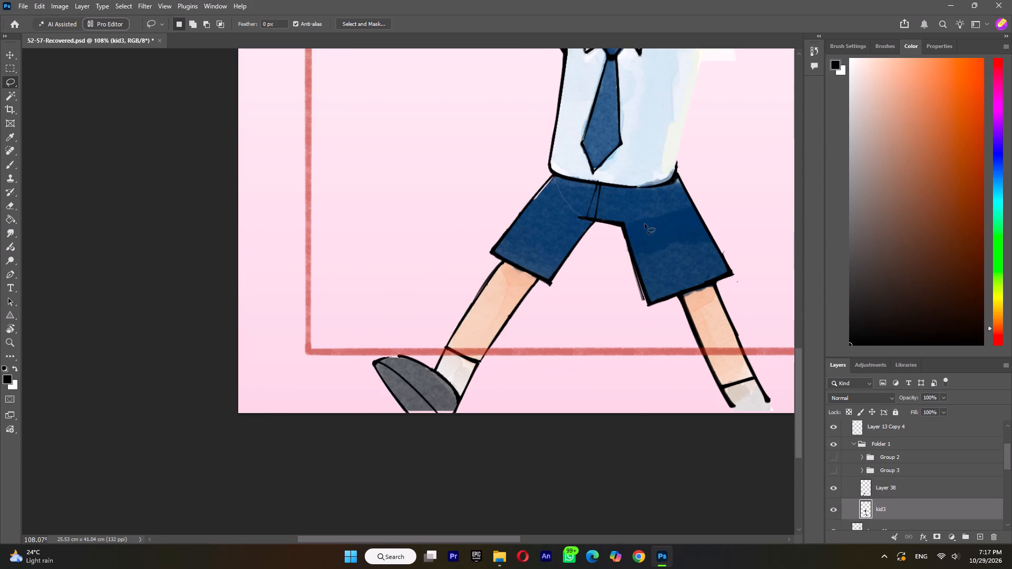
click(617, 230)
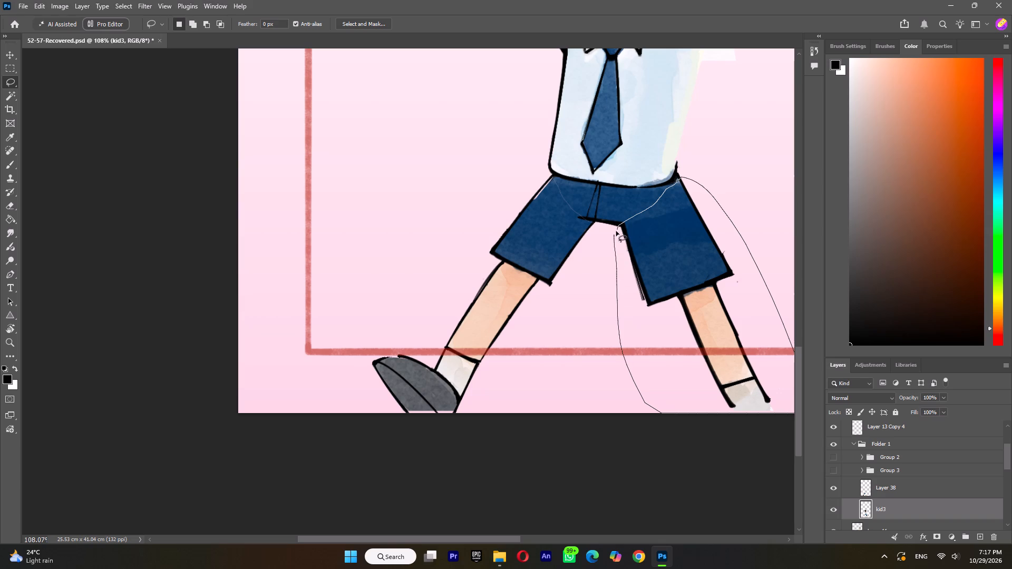
key(ctrl+x)
key(ctrl+shift+v)
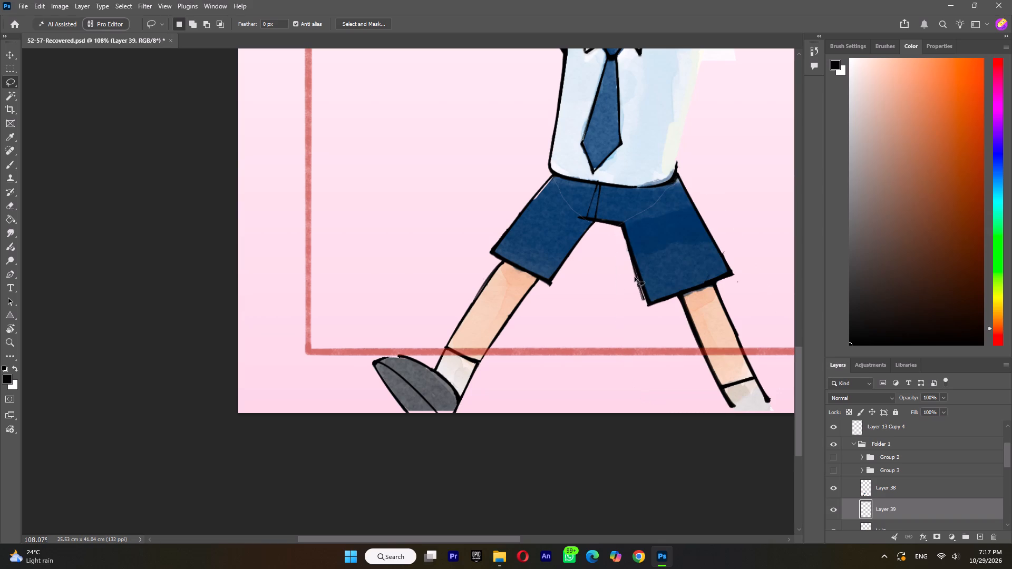
Hide both of kid3's separated leg layers.
click(834, 508)
click(833, 493)
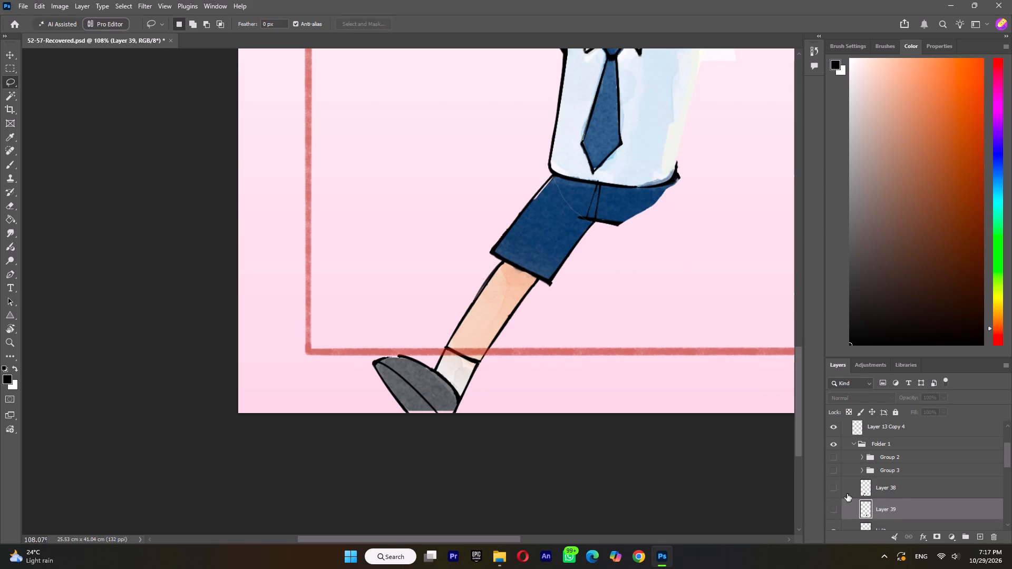
On the kid3 layer, brush a curved black outline around the cut left hip, from the shirt hem to the shorts' crotch line.
scroll(903, 485, down, 2)
click(893, 488)
scroll(624, 227, up, 8)
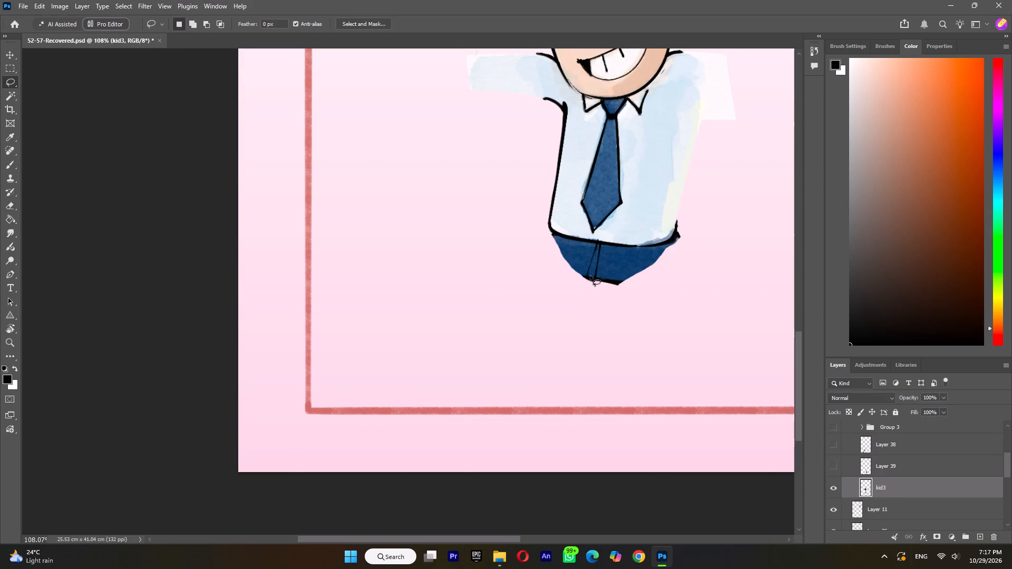
alt+scroll(567, 252, up, 10)
key(b)
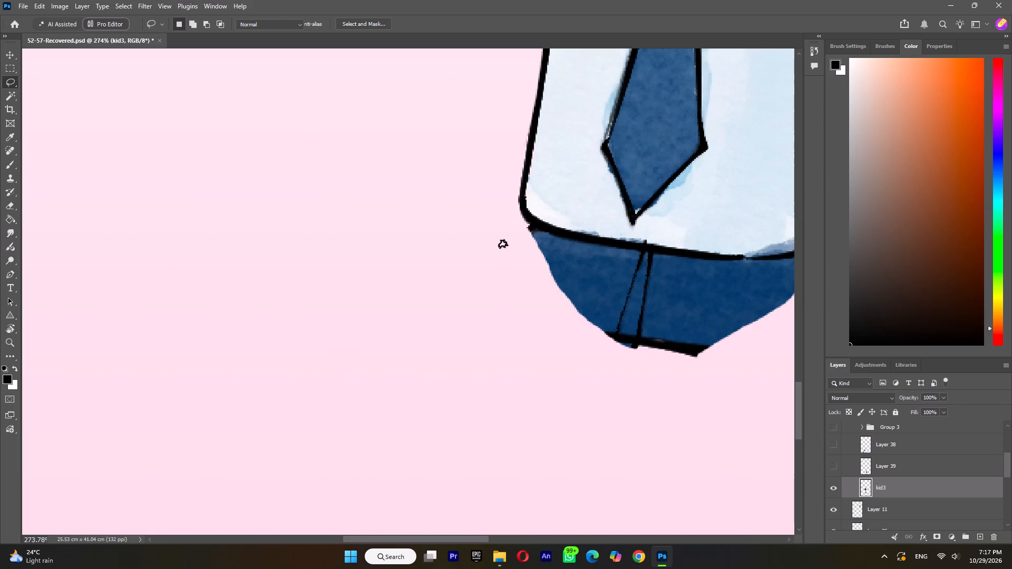
drag(530, 228, 560, 325)
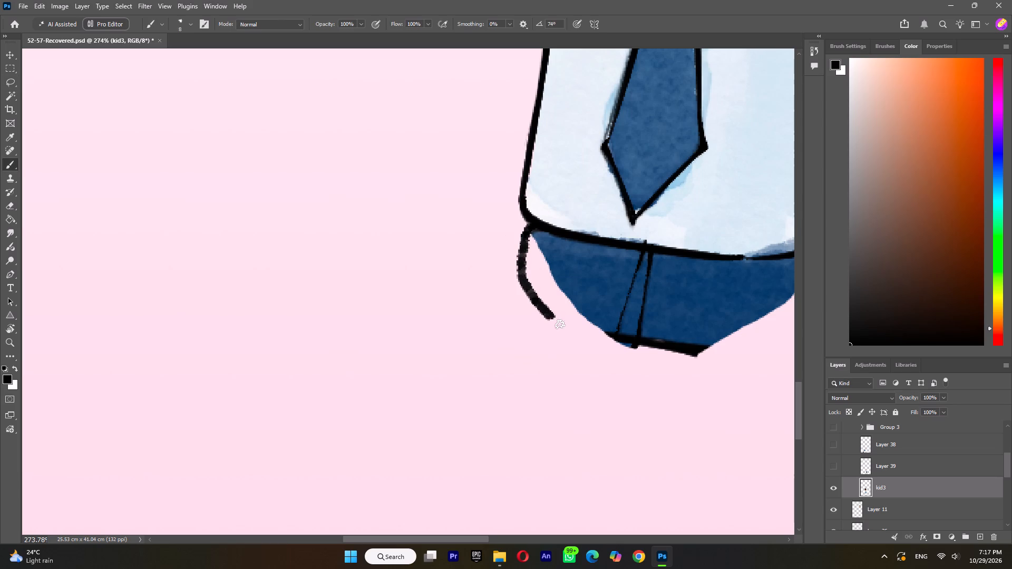
drag(560, 325, 624, 342)
key(space)
key(space)
key(space)
key(space)
key(space)
key(space)
key(space)
drag(658, 372, 480, 379)
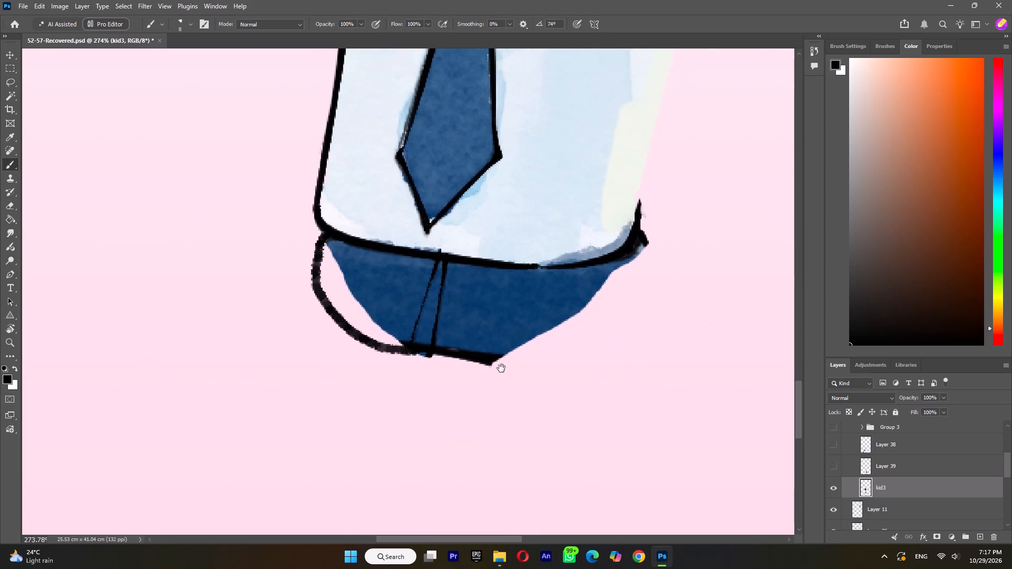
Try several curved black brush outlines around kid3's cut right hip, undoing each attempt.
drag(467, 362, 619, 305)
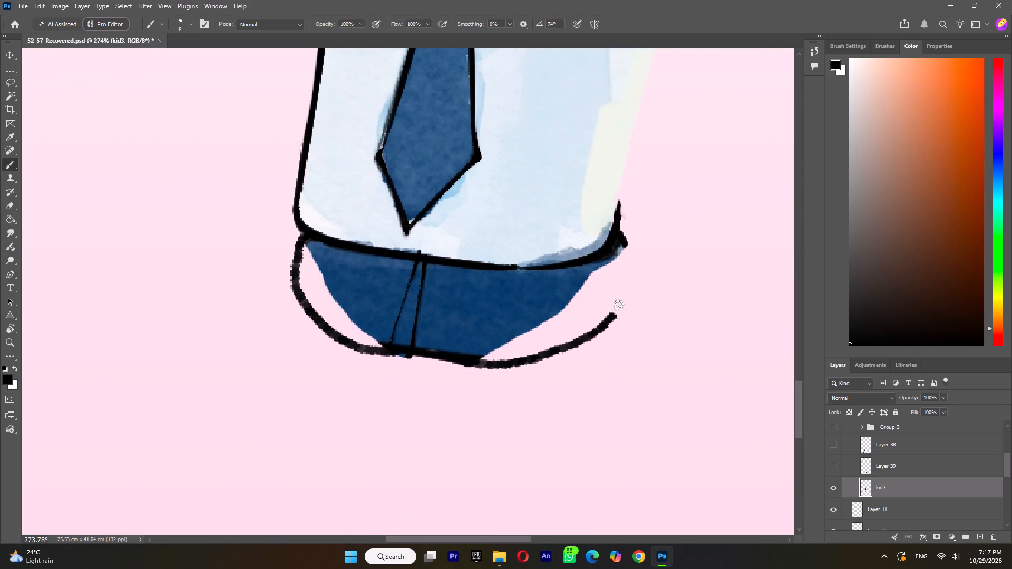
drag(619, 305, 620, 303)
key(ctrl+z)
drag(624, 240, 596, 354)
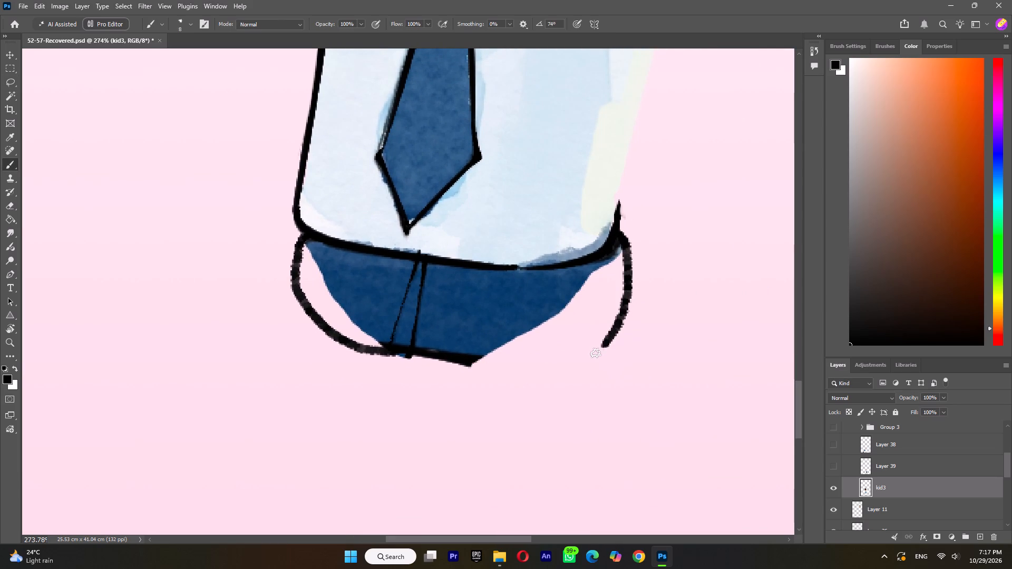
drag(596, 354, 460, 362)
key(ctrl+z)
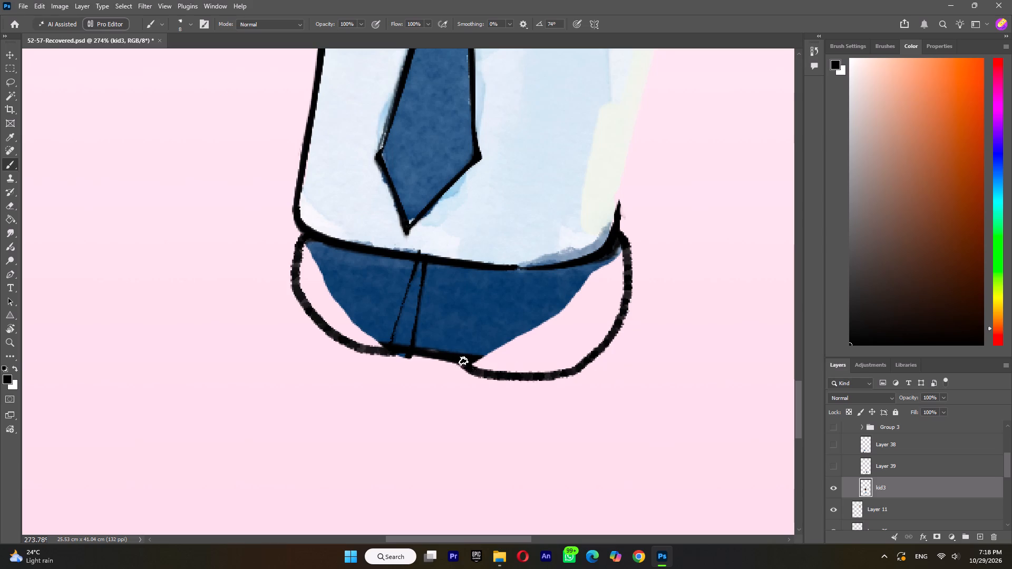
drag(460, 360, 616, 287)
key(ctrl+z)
On the kid3 layer, brush a curved black outline around the cut right hip, from the shirt hem to the shorts' crotch line.
drag(625, 243, 597, 326)
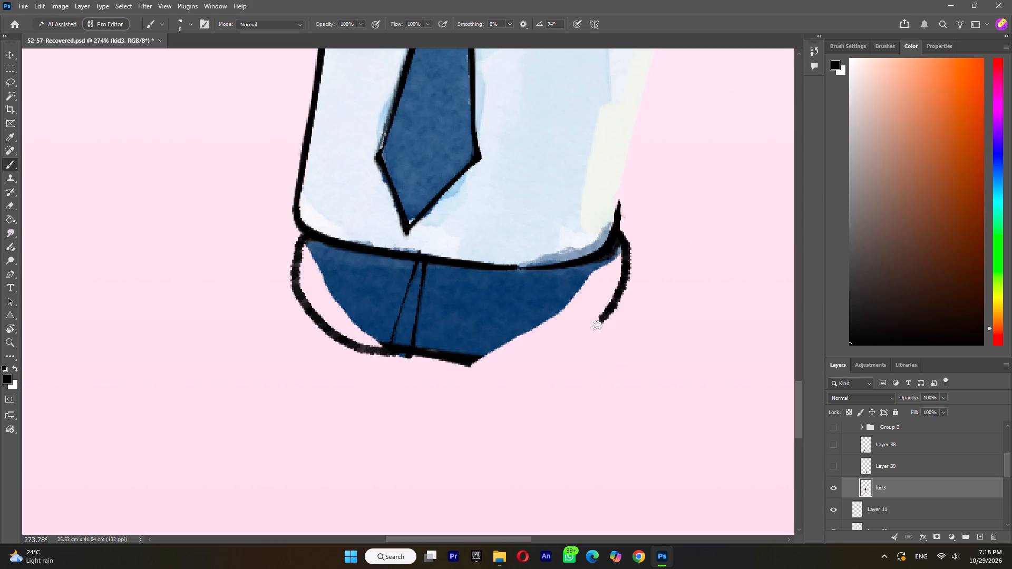
drag(597, 326, 461, 362)
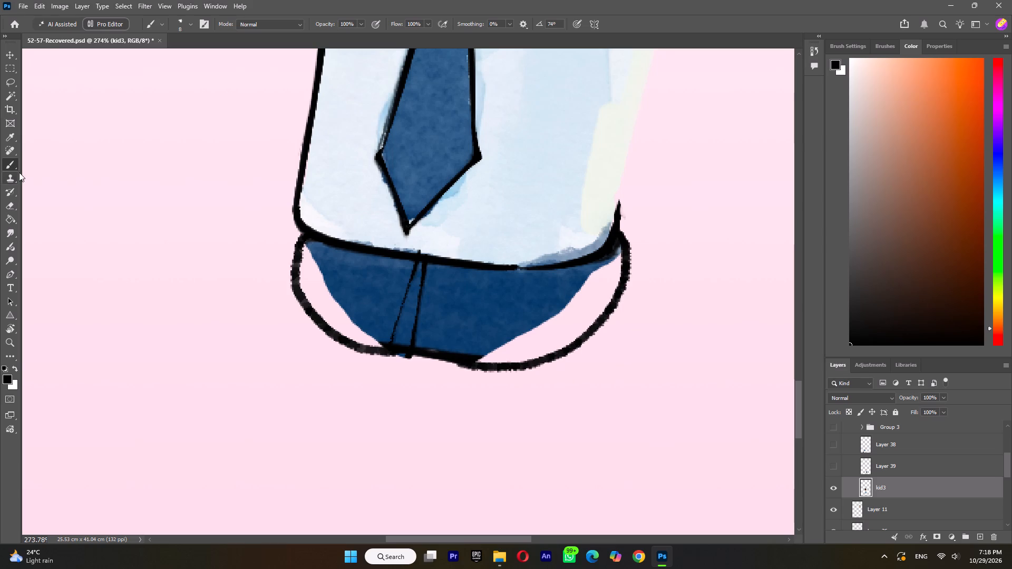
Fill the empty areas inside both hip outlines with blue shorts texture using the Content-Aware Spot Healing Brush.
click(8, 151)
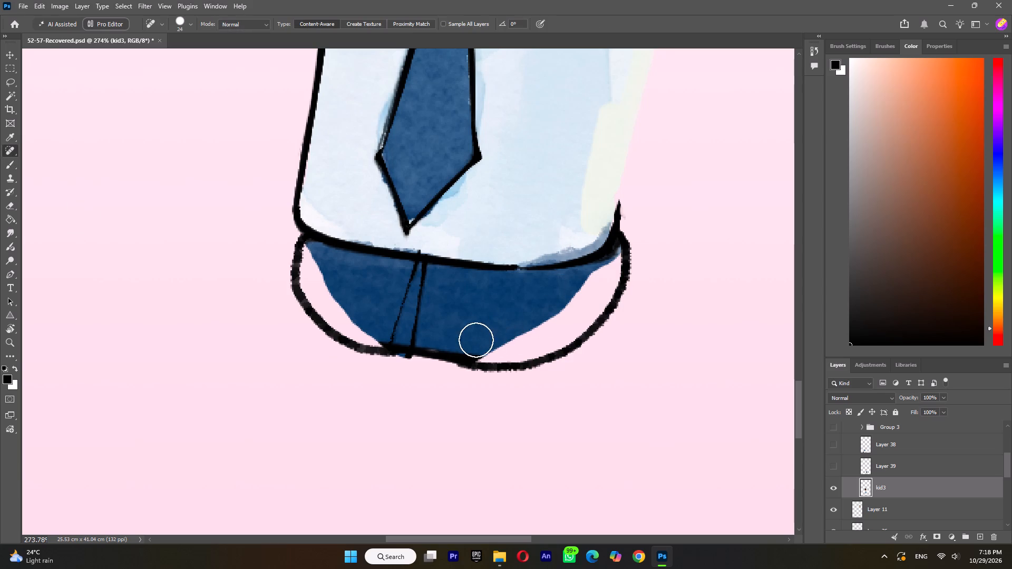
drag(476, 345, 607, 271)
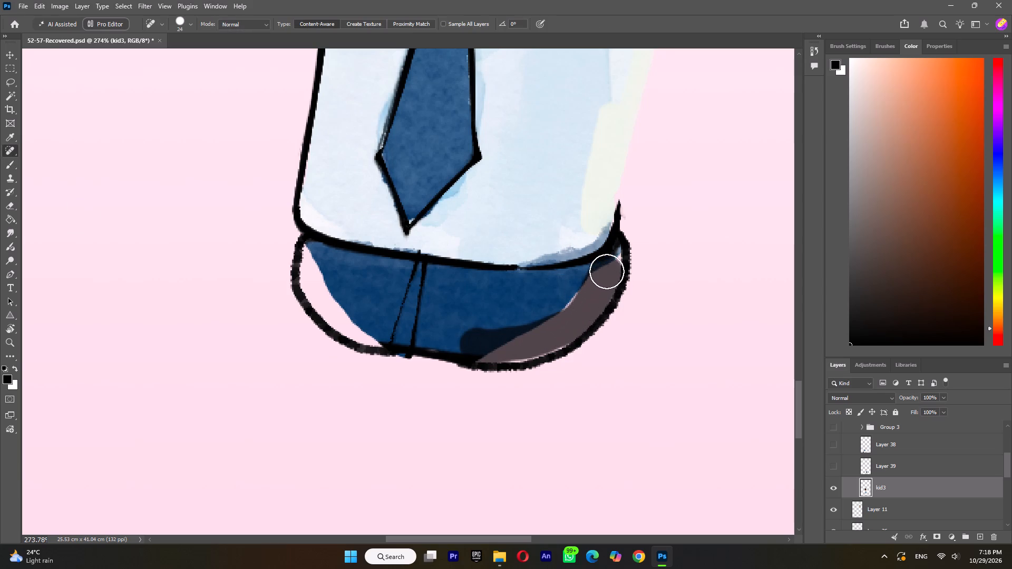
drag(607, 271, 609, 269)
drag(591, 284, 551, 318)
drag(314, 257, 315, 271)
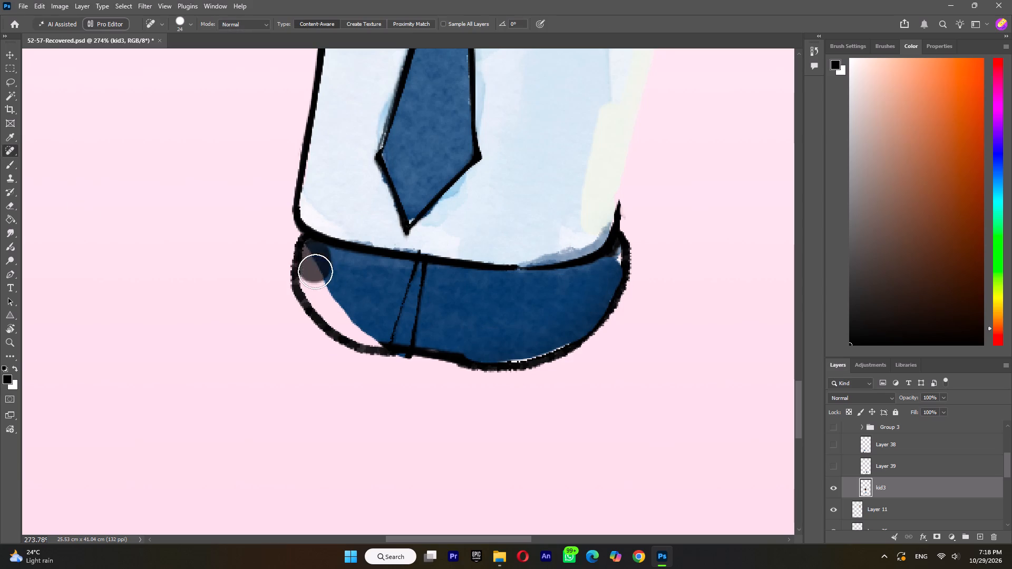
drag(315, 271, 383, 329)
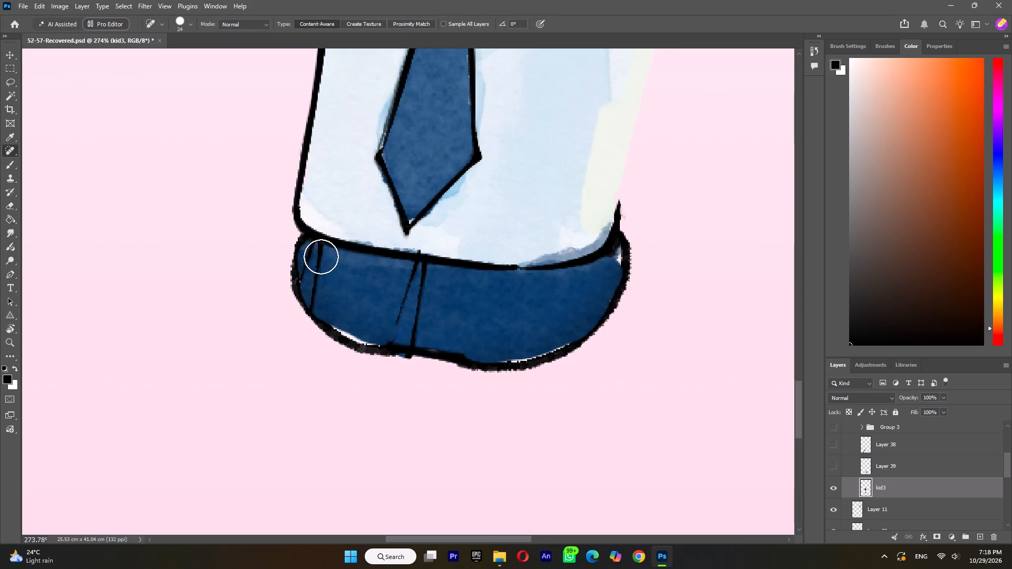
drag(316, 258, 327, 299)
drag(318, 283, 349, 325)
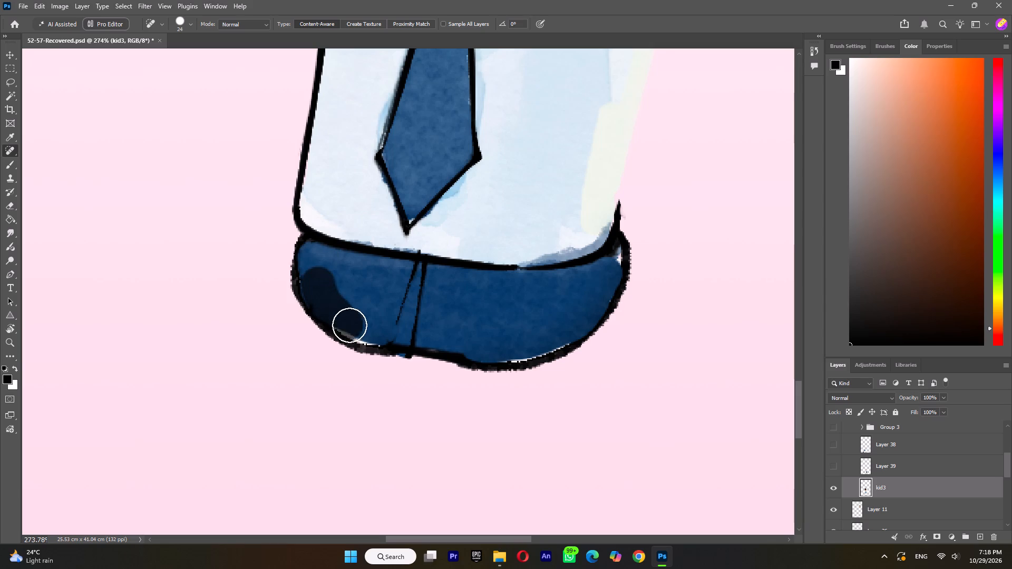
drag(349, 325, 373, 332)
drag(503, 351, 541, 343)
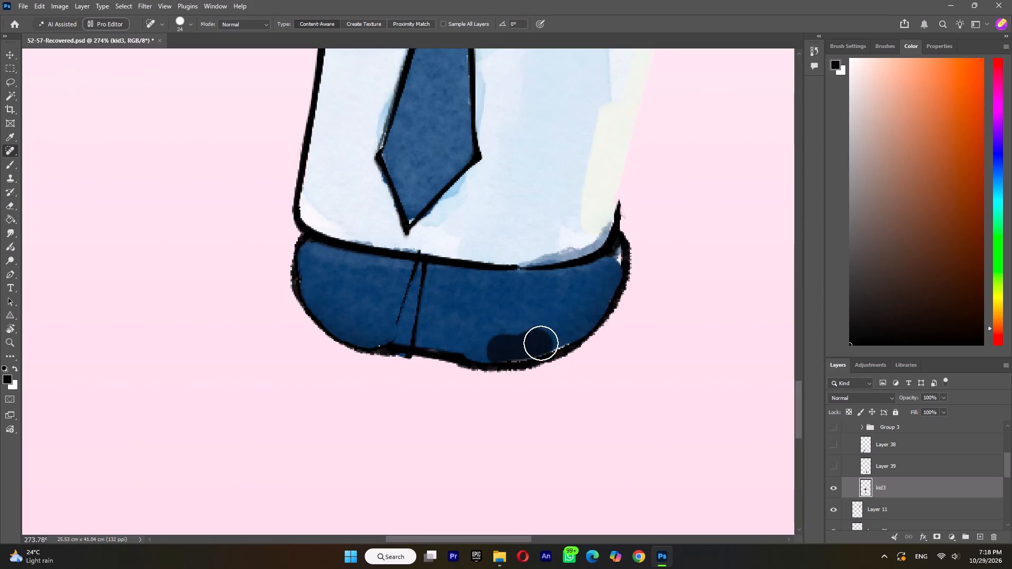
drag(541, 343, 567, 330)
Show Layer 38 and Layer 39, kid3's two separated legs, together with the kid3 body layer.
alt+scroll(599, 308, down, 7)
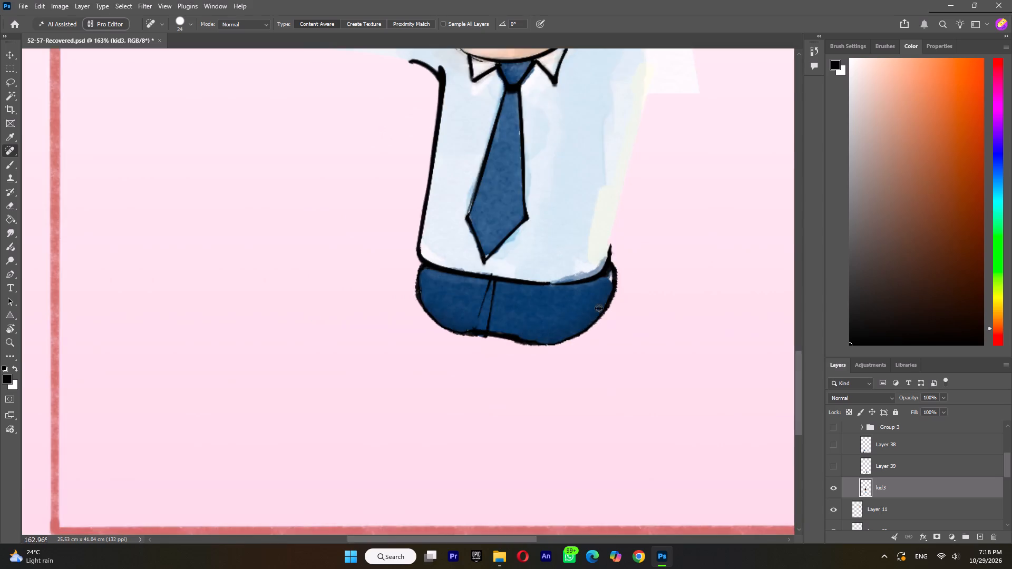
alt+scroll(599, 308, down, 10)
click(834, 489)
click(834, 477)
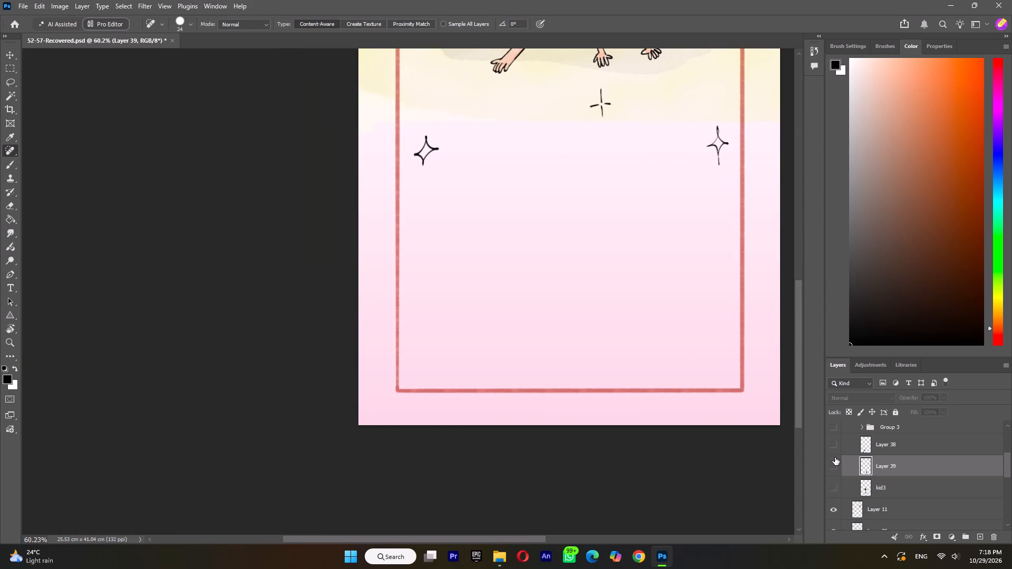
click(835, 450)
click(835, 467)
click(833, 486)
click(883, 471)
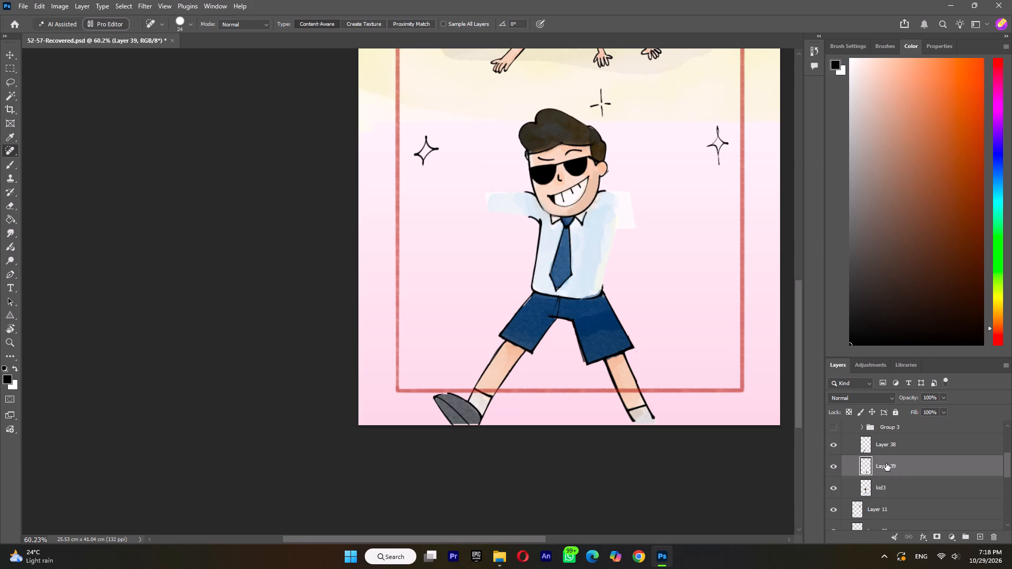
Duplicate Layer 38, the kid3 leg with the grey shoe, as Layer 38 copy in the same document.
click(889, 453)
click(836, 445)
click(835, 445)
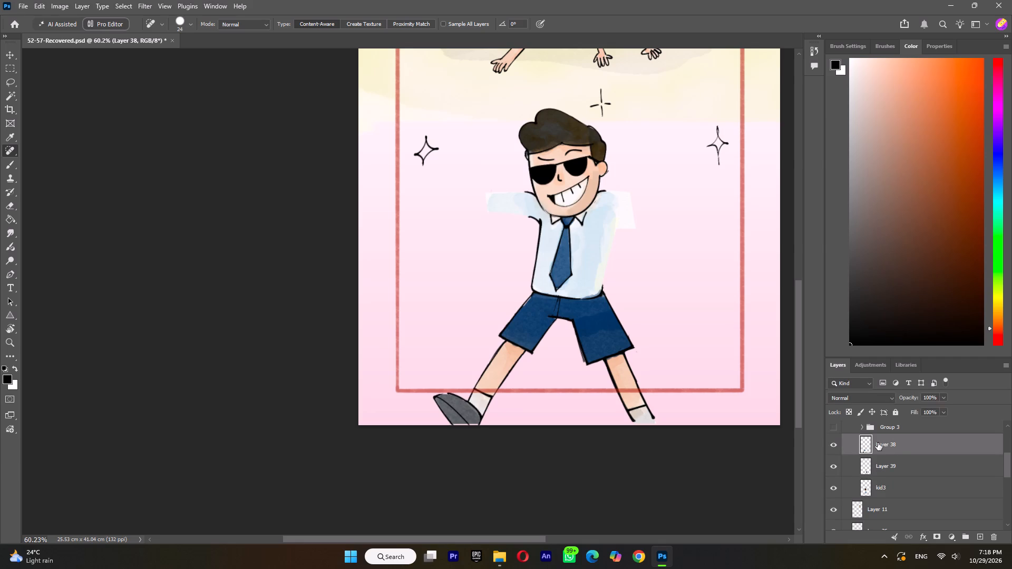
click(878, 443)
right_click(878, 443)
click(909, 151)
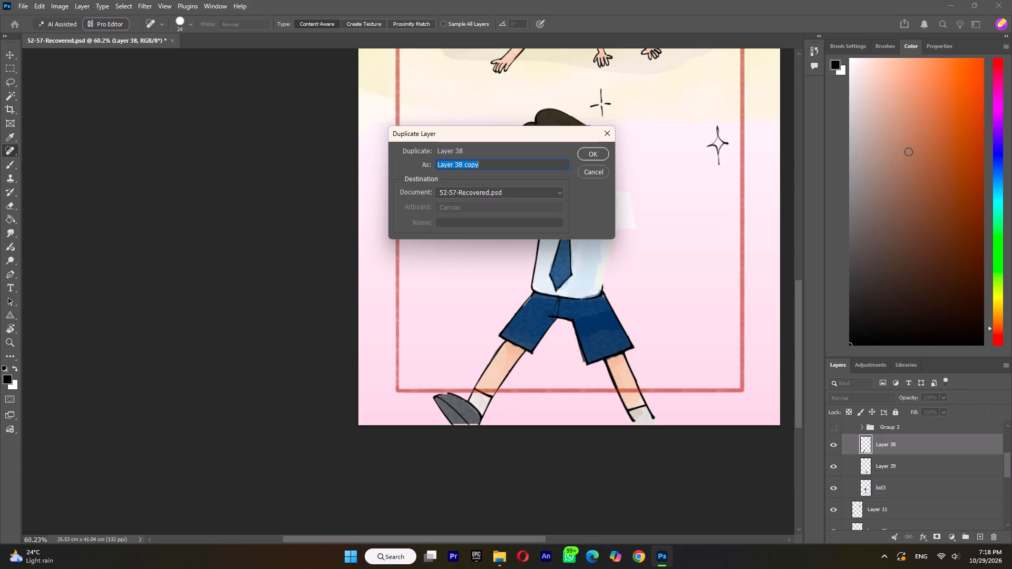
click(589, 154)
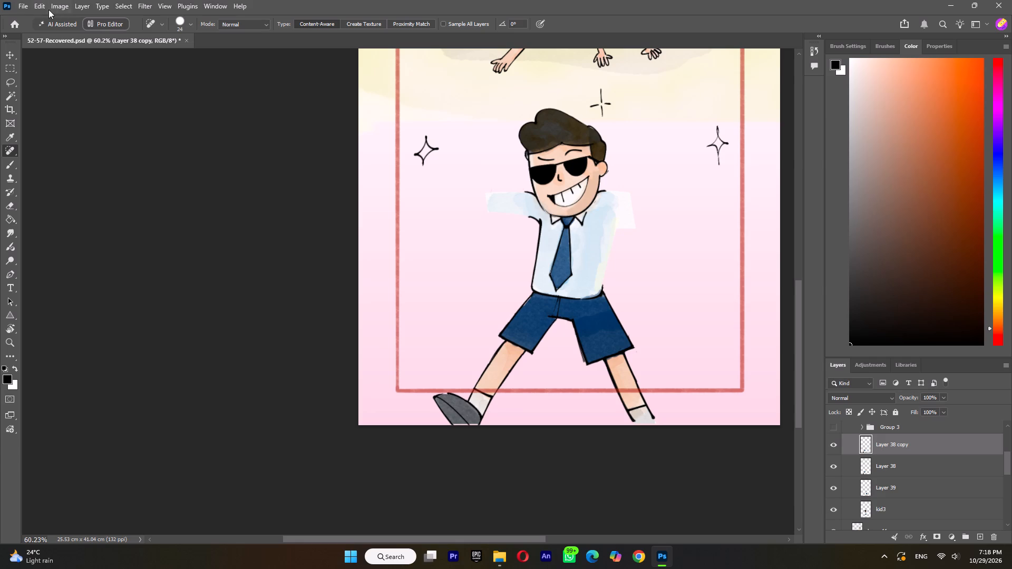
Puppet Warp Layer 38 copy with pins at hip, knee and foot, bending the knee outward and swinging the foot inward under it.
click(35, 5)
click(115, 260)
click(540, 313)
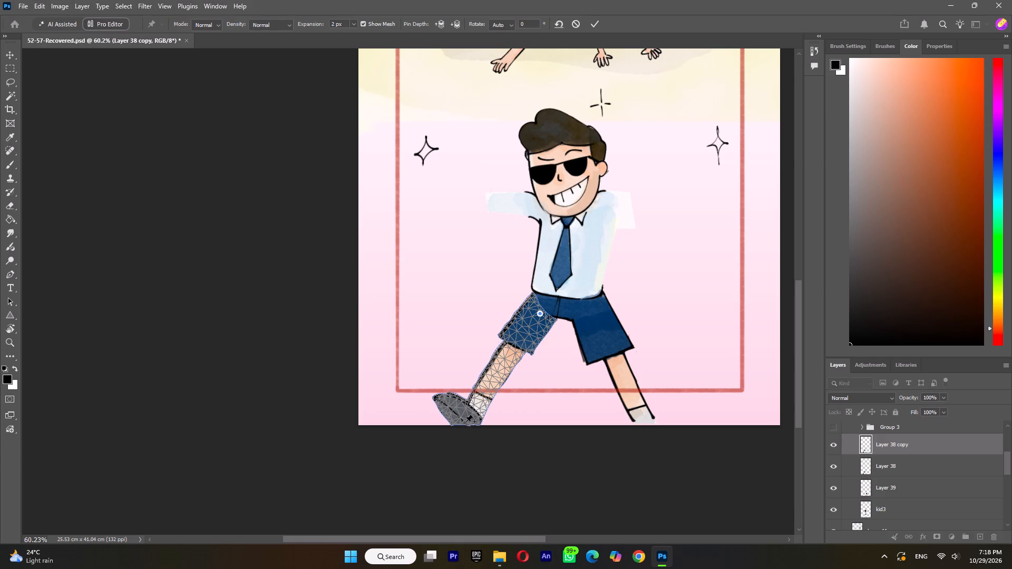
click(464, 420)
click(503, 368)
drag(503, 368, 488, 356)
drag(465, 421, 484, 425)
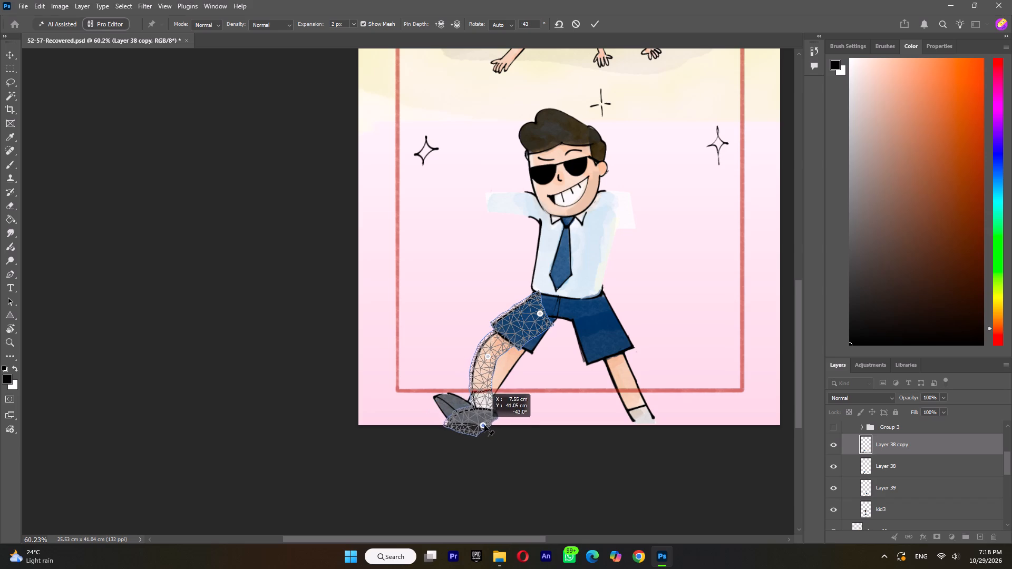
drag(484, 425, 501, 421)
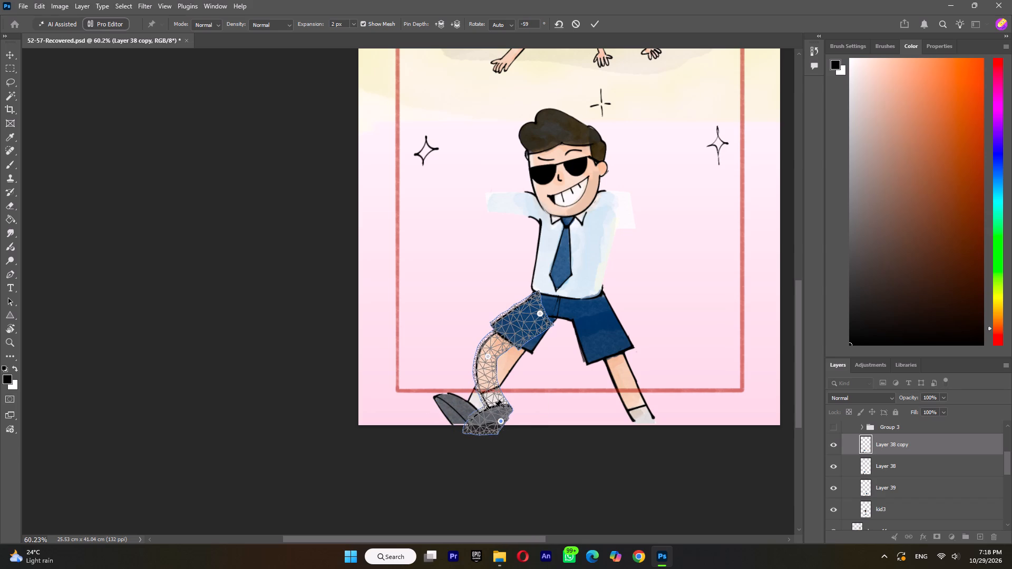
drag(488, 357, 490, 363)
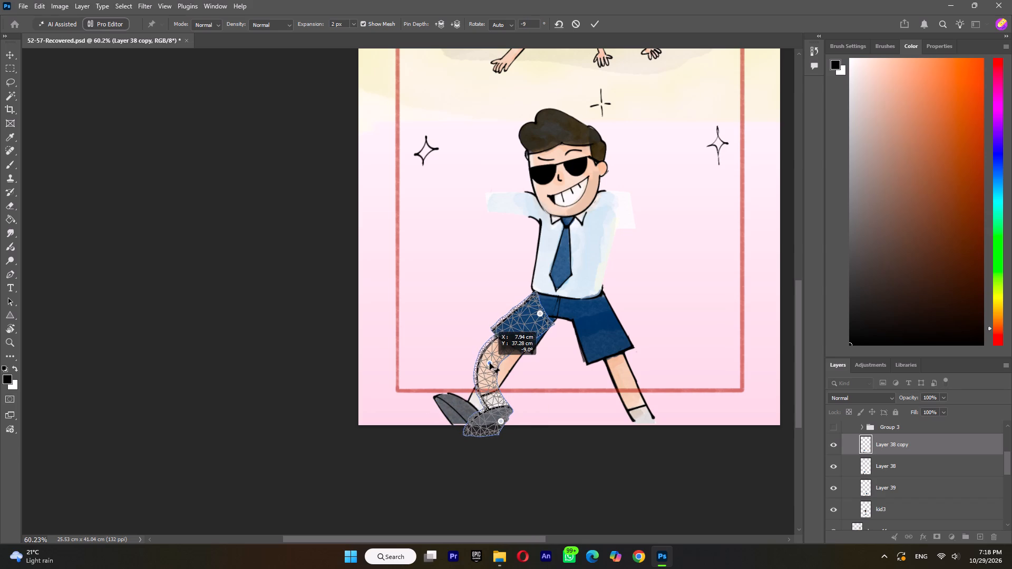
drag(490, 363, 493, 362)
click(593, 25)
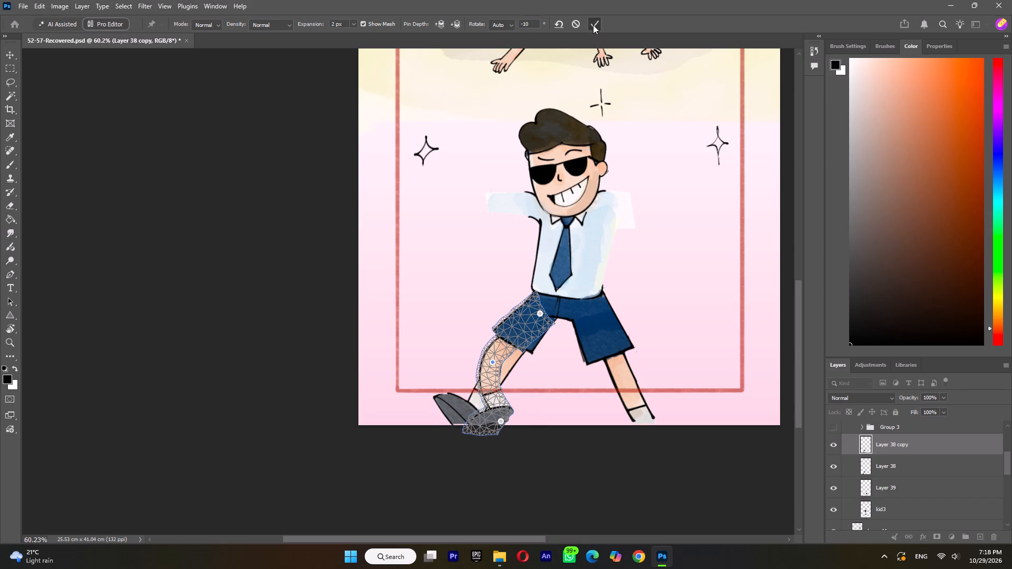
Hide Layer 38 copy and group it with Layer 38, Layer 39 and kid3.
click(831, 445)
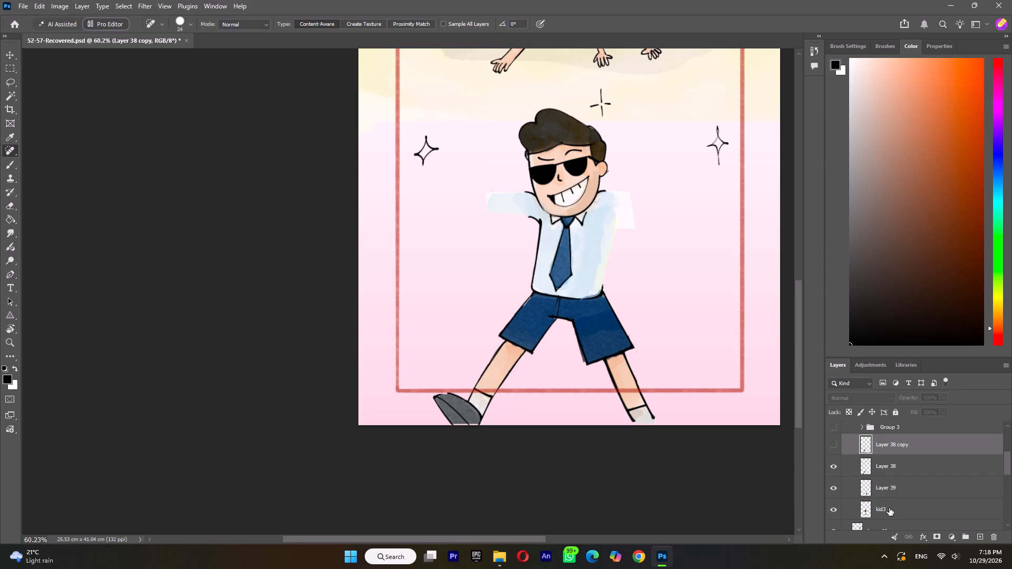
shift+click(889, 508)
click(965, 537)
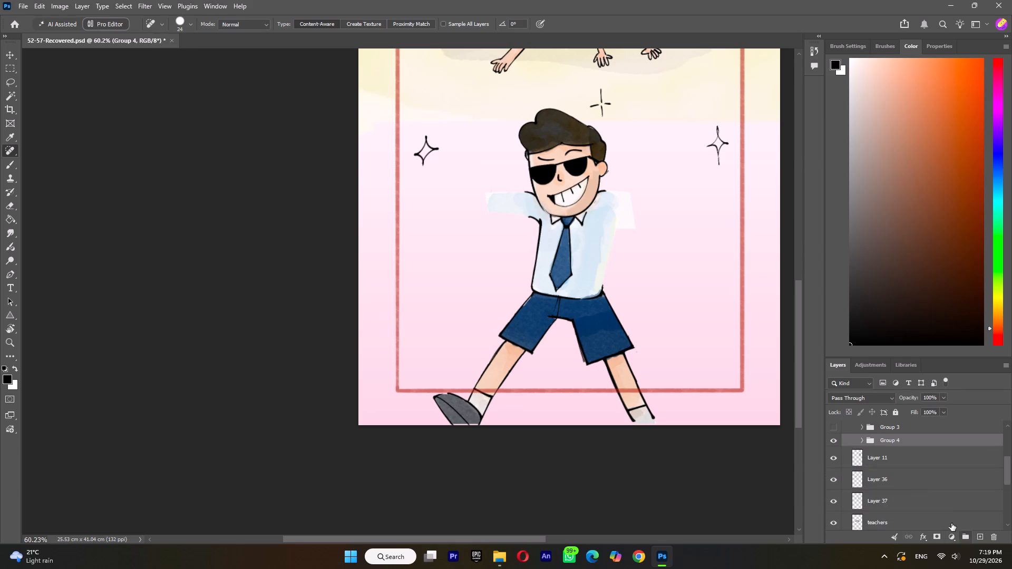
Show Group 2 and Group 3, the other two kids, beside kid3.
alt+scroll(552, 312, down, 8)
scroll(881, 479, up, 3)
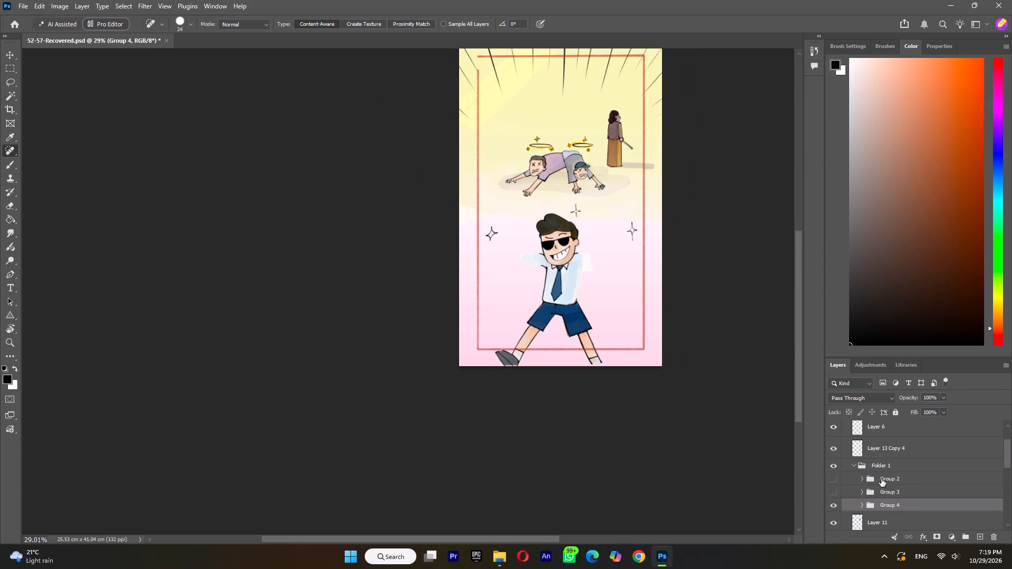
click(835, 480)
click(836, 492)
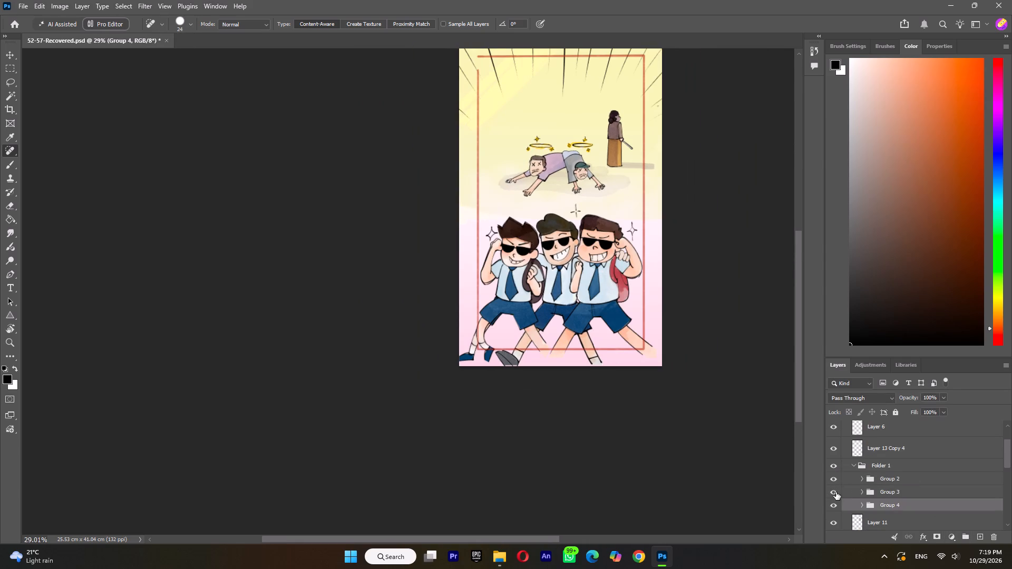
Save the document.
alt+scroll(585, 315, down, 2)
alt+scroll(590, 297, up, 4)
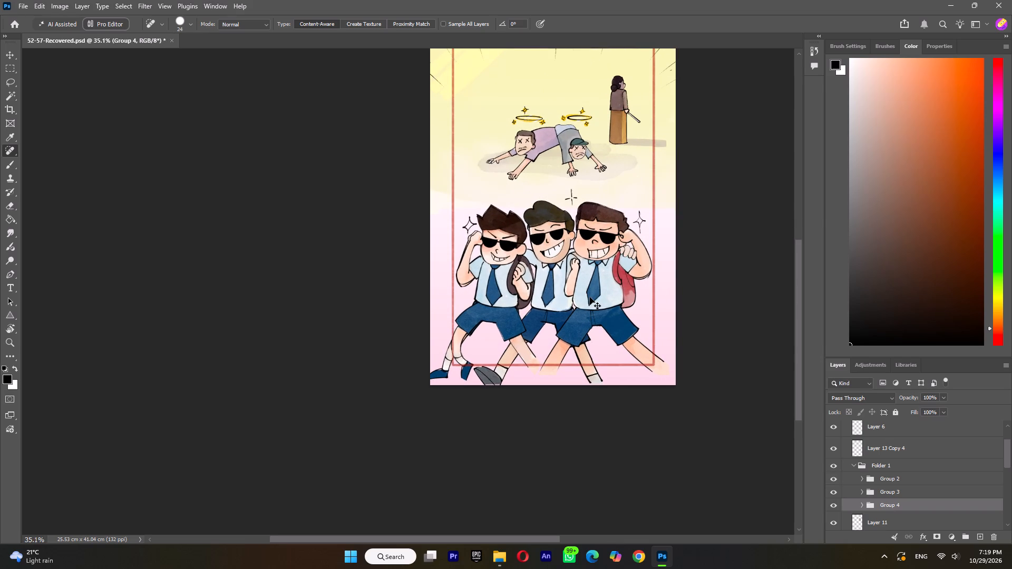
key(ctrl+s)
Collapse and hide Folder 2, then show and expand Group 1 and check what Layer 4 copy contains.
scroll(918, 472, up, 5)
click(843, 447)
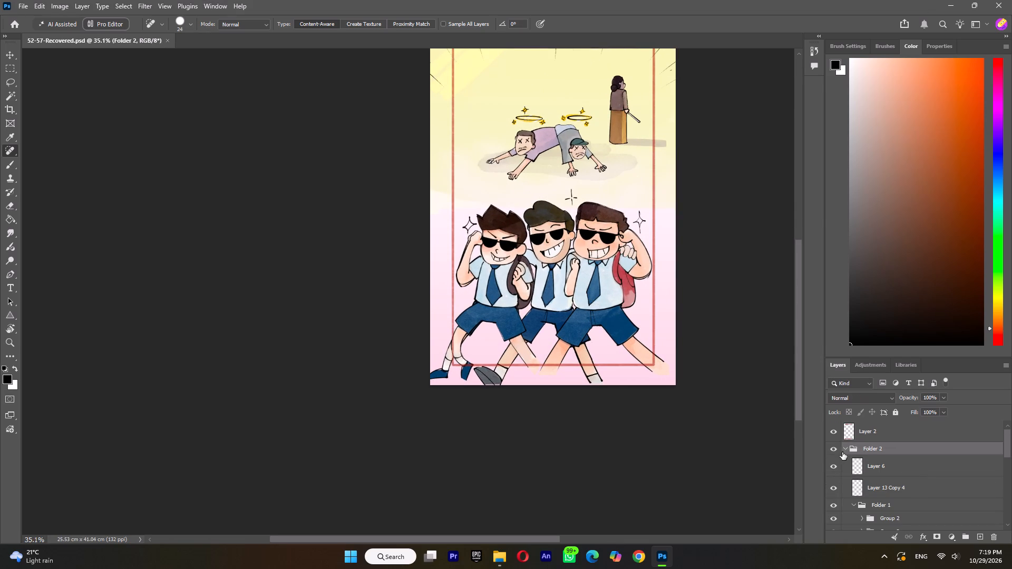
click(844, 450)
click(834, 450)
click(835, 462)
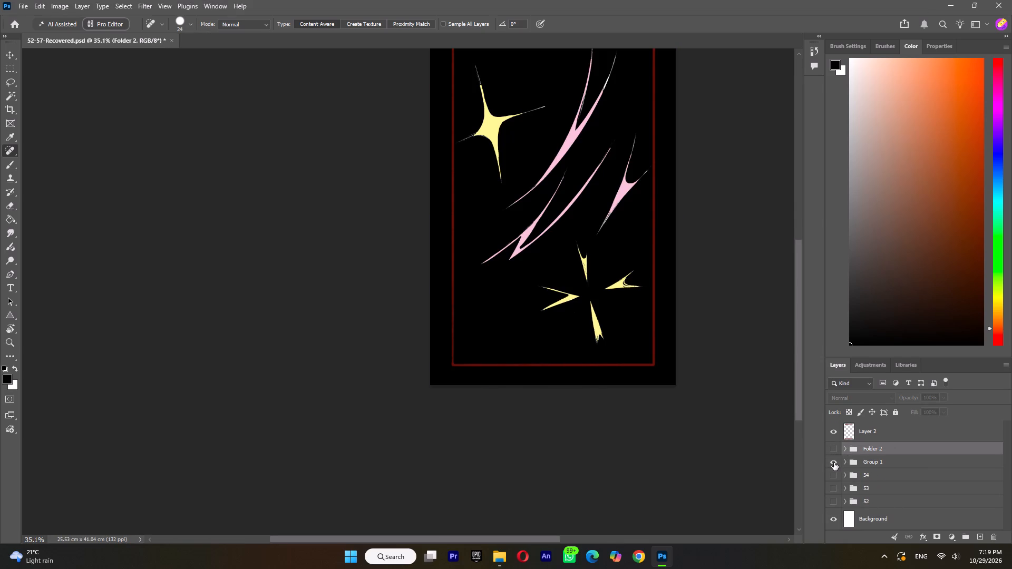
click(846, 461)
click(833, 478)
click(832, 479)
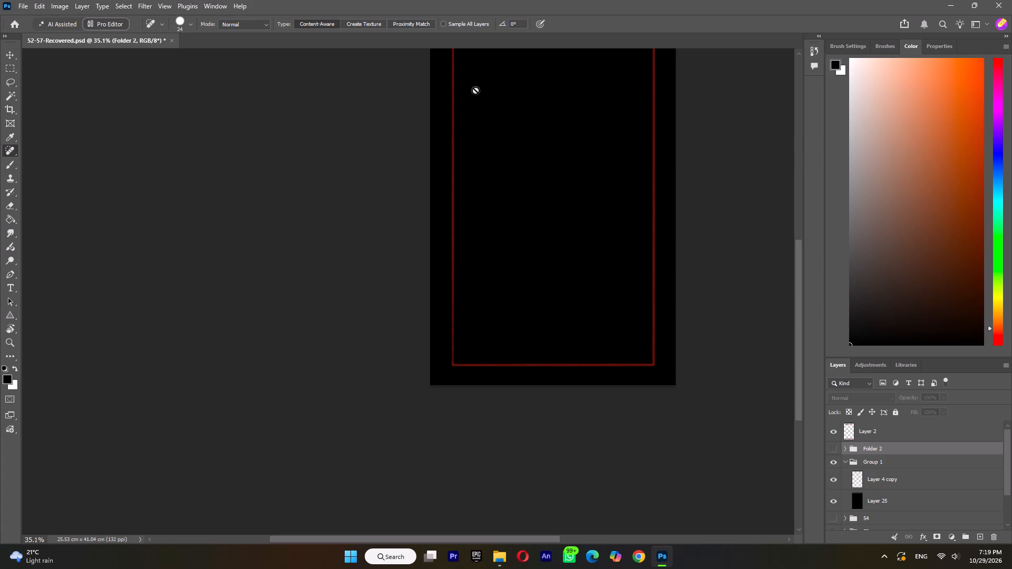
Lasso the large yellow star and the four-piece yellow burst on Layer 4 copy, cut them and paste in place on a new layer.
click(10, 65)
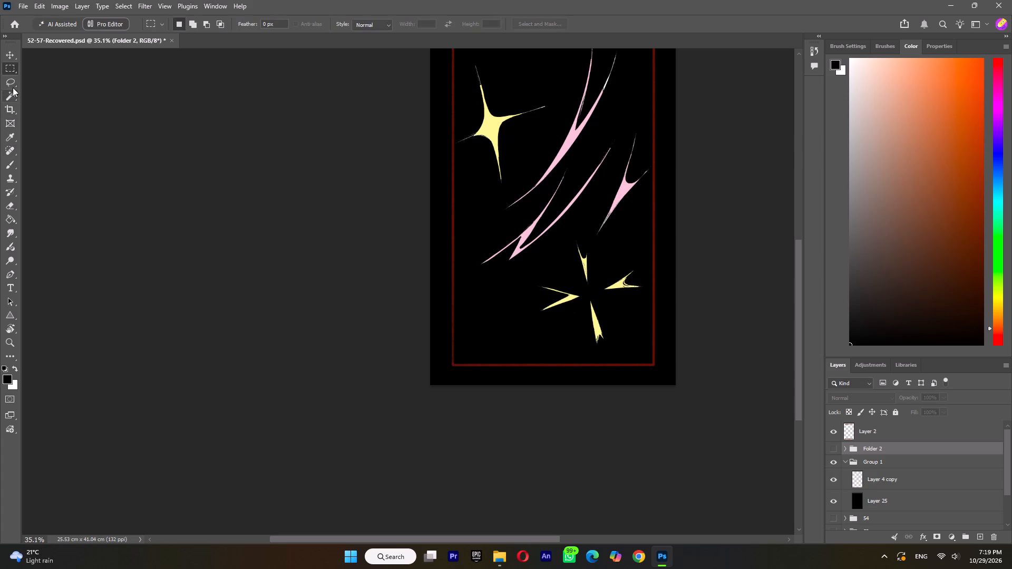
click(13, 87)
drag(468, 59, 536, 144)
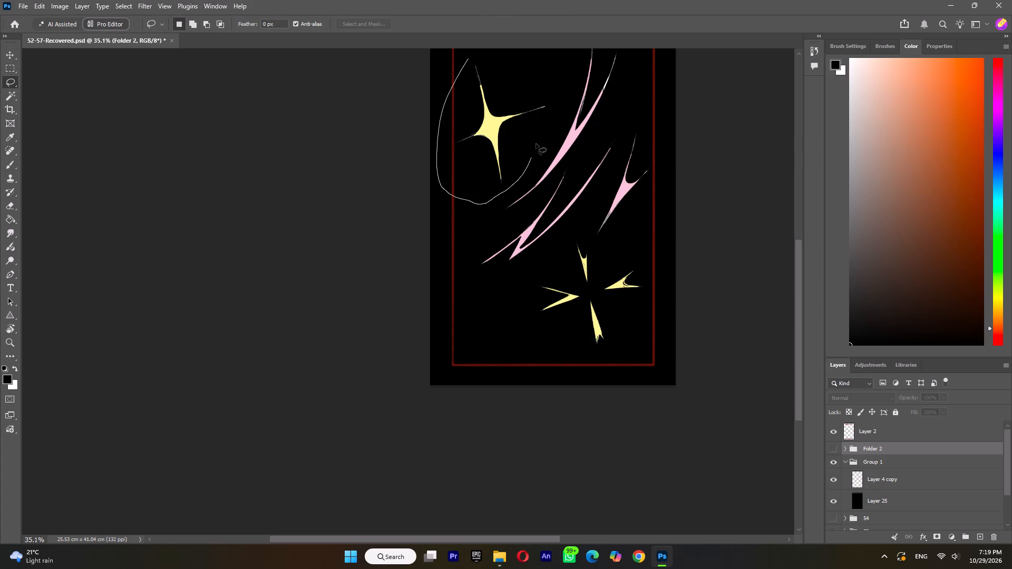
drag(536, 144, 455, 64)
shift+drag(624, 258, 583, 253)
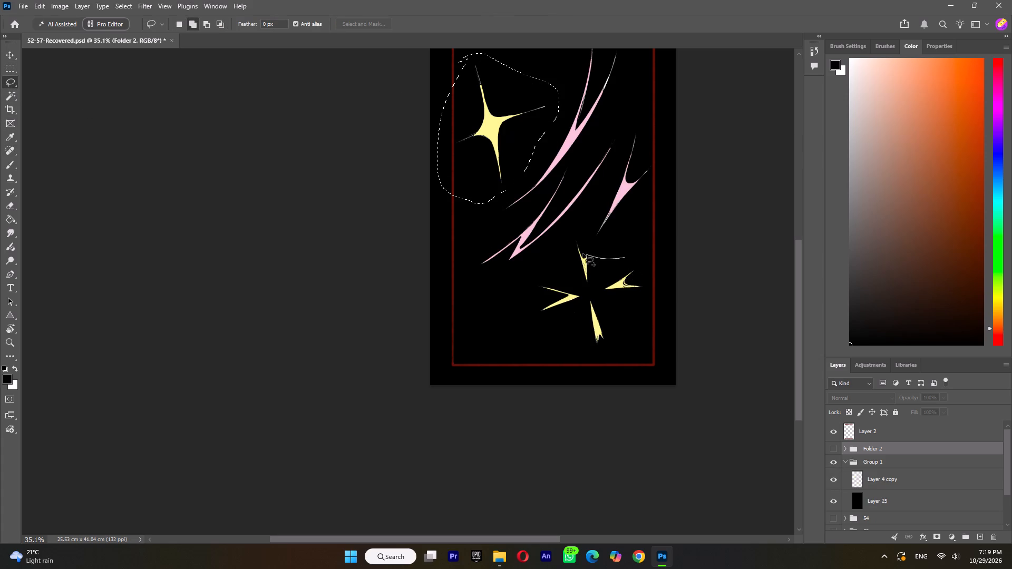
shift+drag(583, 253, 583, 251)
shift+drag(623, 248, 524, 335)
shift+drag(524, 335, 601, 251)
shift+drag(559, 273, 551, 317)
shift+drag(565, 249, 591, 267)
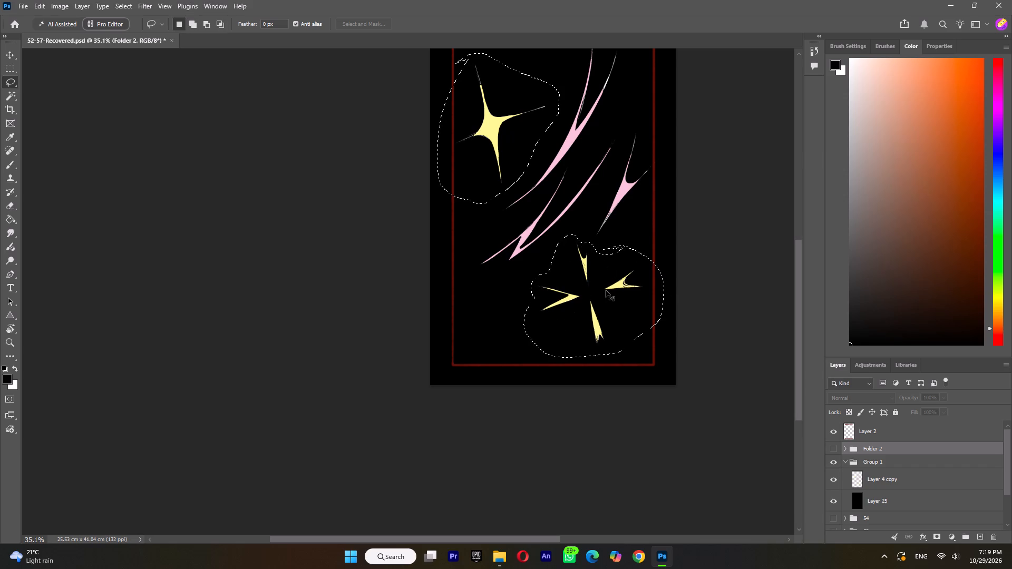
key(ctrl+x)
key(ctrl+x)
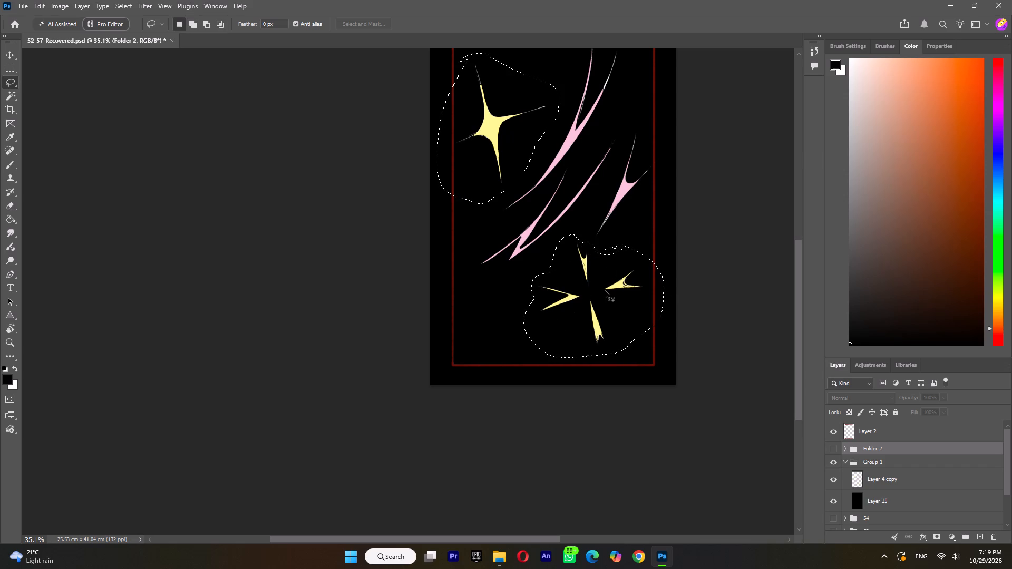
click(887, 480)
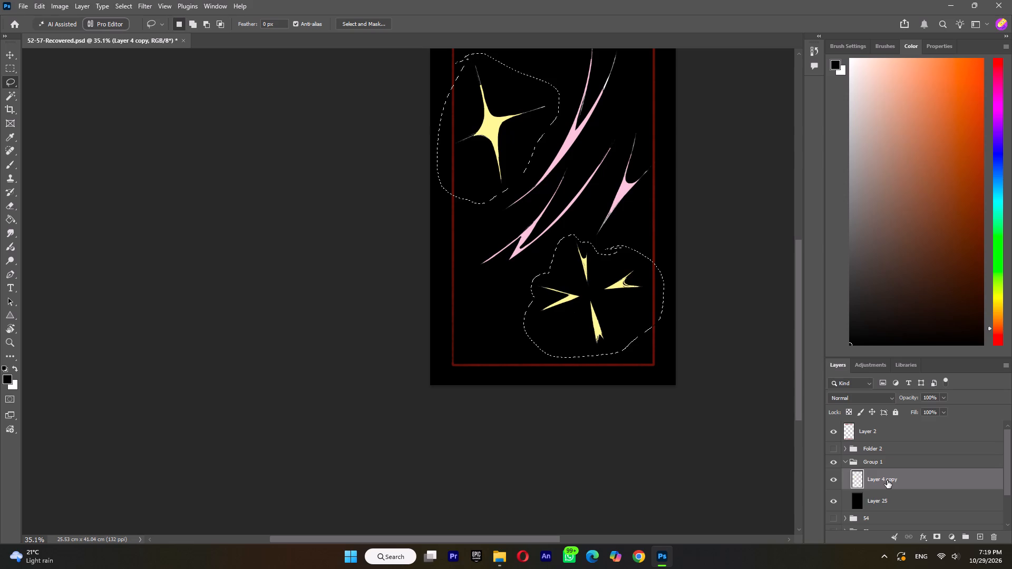
key(ctrl+x)
key(ctrl+shift+v)
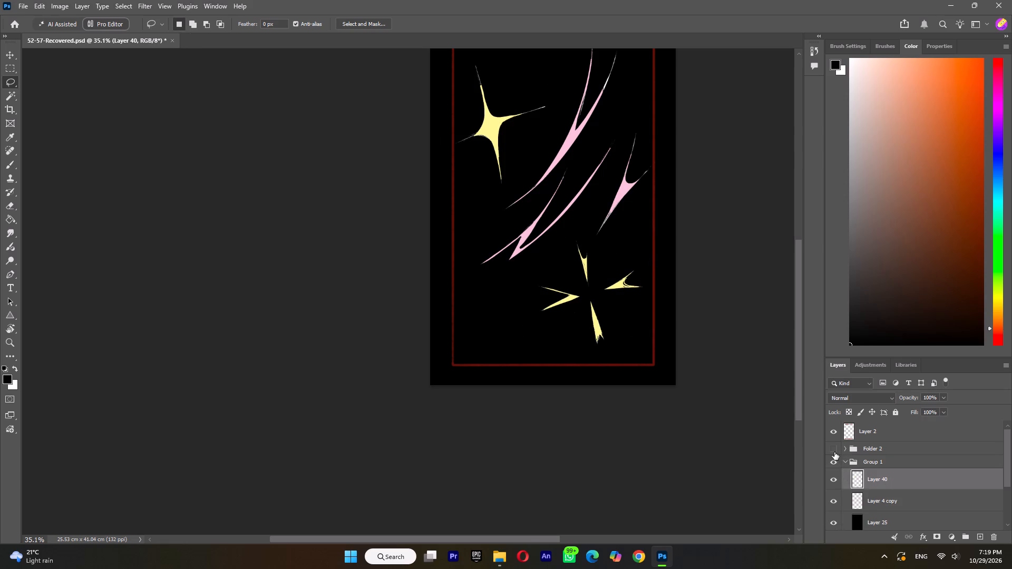
Lasso the four-piece yellow burst on Layer 40, cut it and paste it in place on its own new layer.
click(870, 482)
click(581, 230)
key(ctrl+x)
key(ctrl+shift+v)
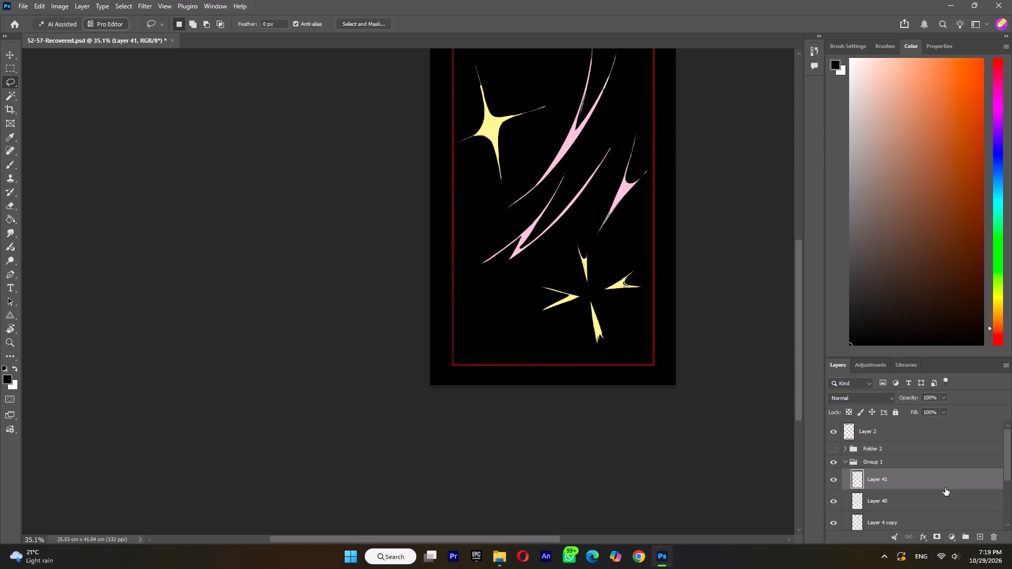
Collapse and hide Group 1, then show and expand group 54.
click(844, 463)
click(836, 461)
click(832, 474)
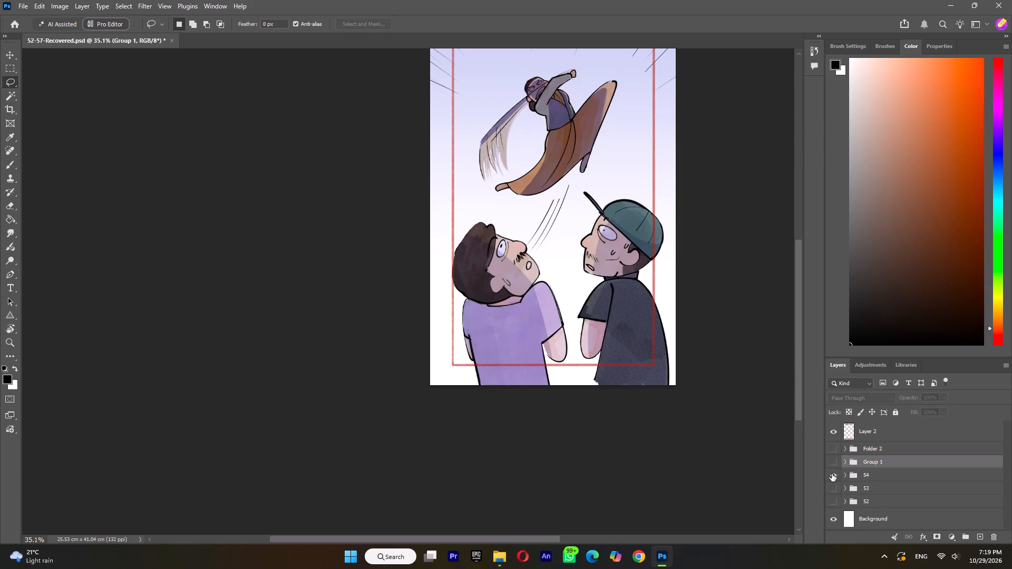
click(847, 478)
Toggle Layers 12, 30, 14, 29 and 10 in group 54 to check what each one contains.
click(836, 491)
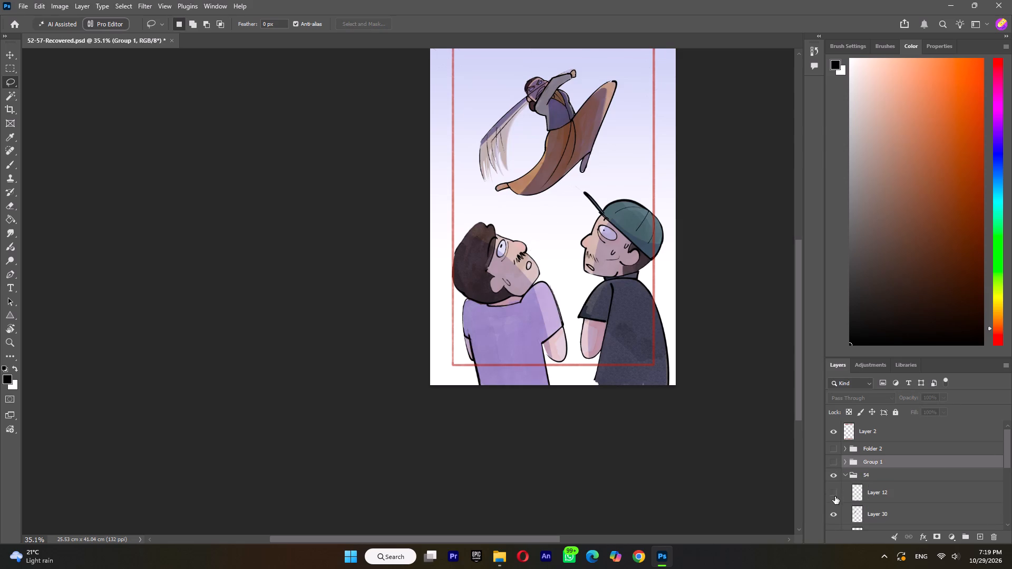
click(835, 494)
click(839, 513)
click(838, 511)
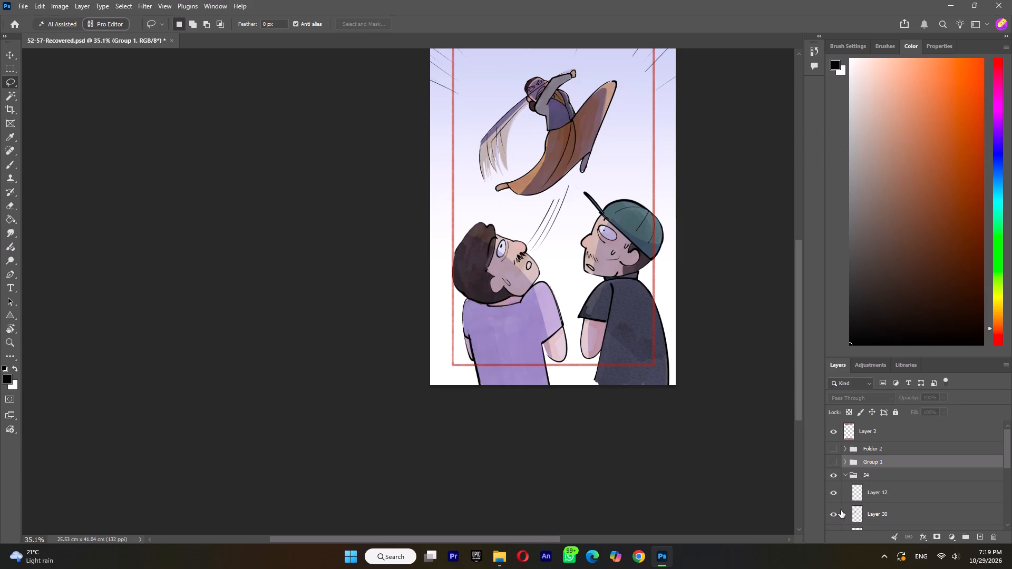
scroll(844, 504, down, 3)
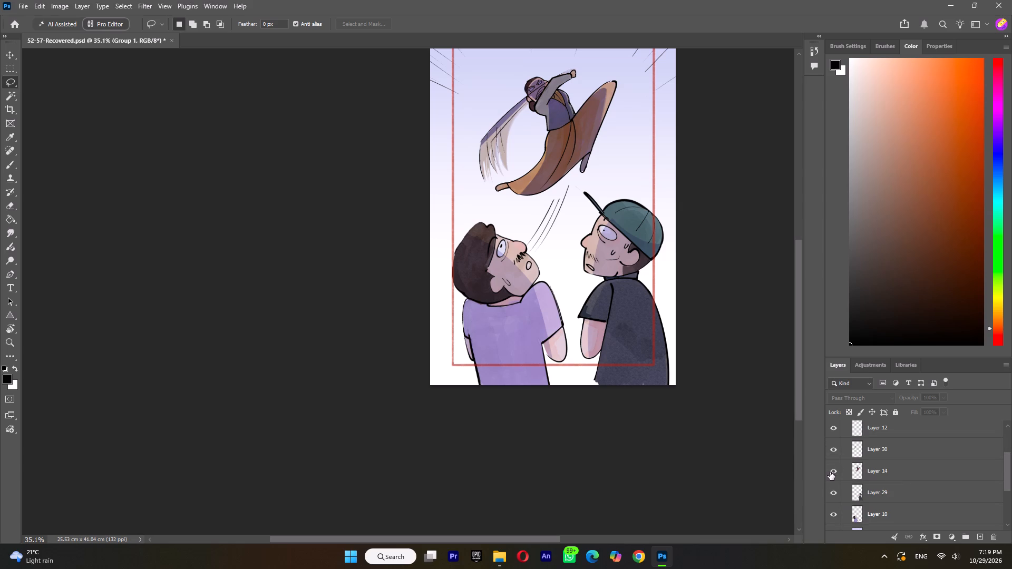
click(830, 471)
click(832, 470)
click(833, 497)
click(833, 497)
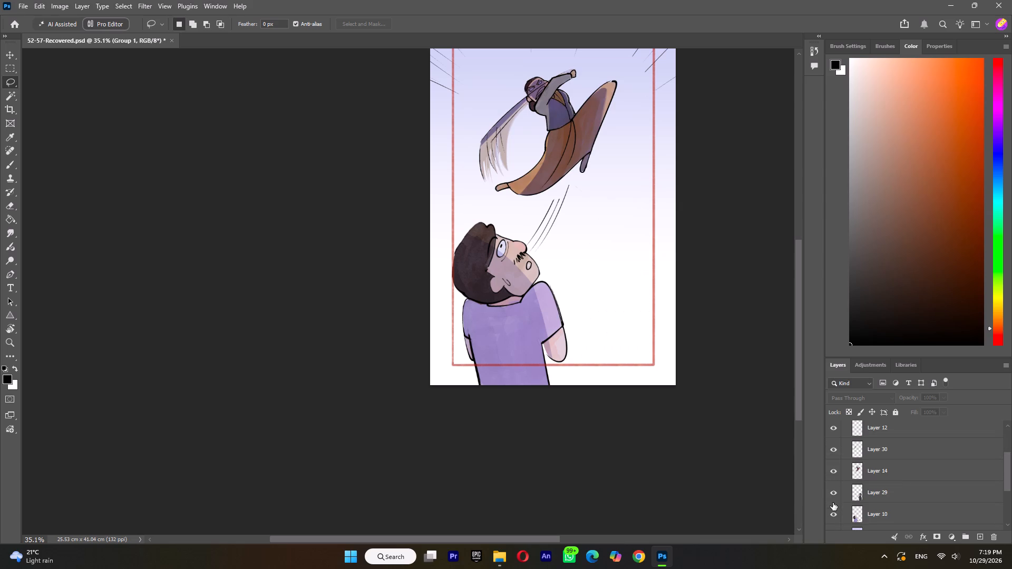
click(833, 515)
click(833, 515)
scroll(875, 509, down, 3)
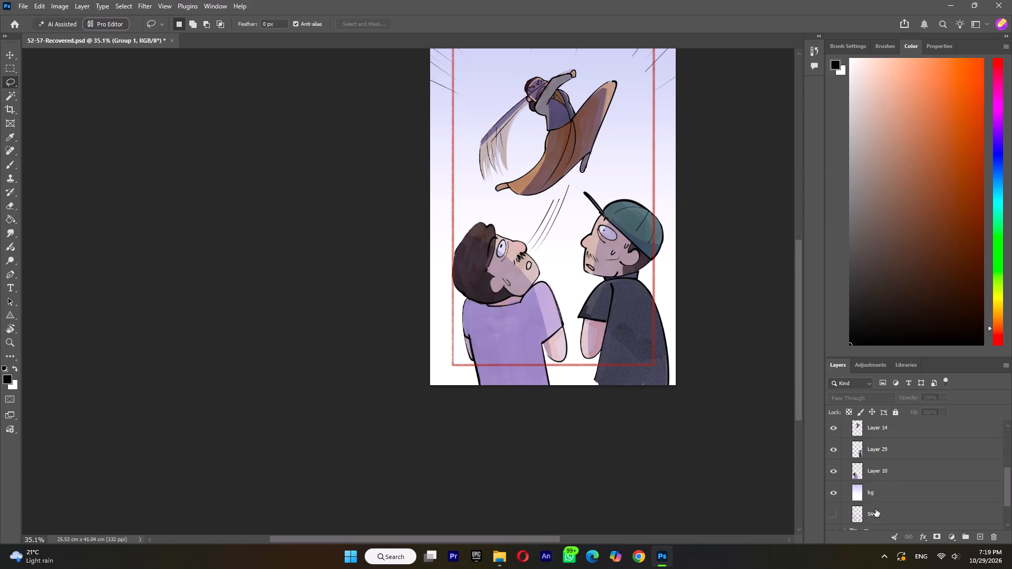
click(836, 449)
click(835, 449)
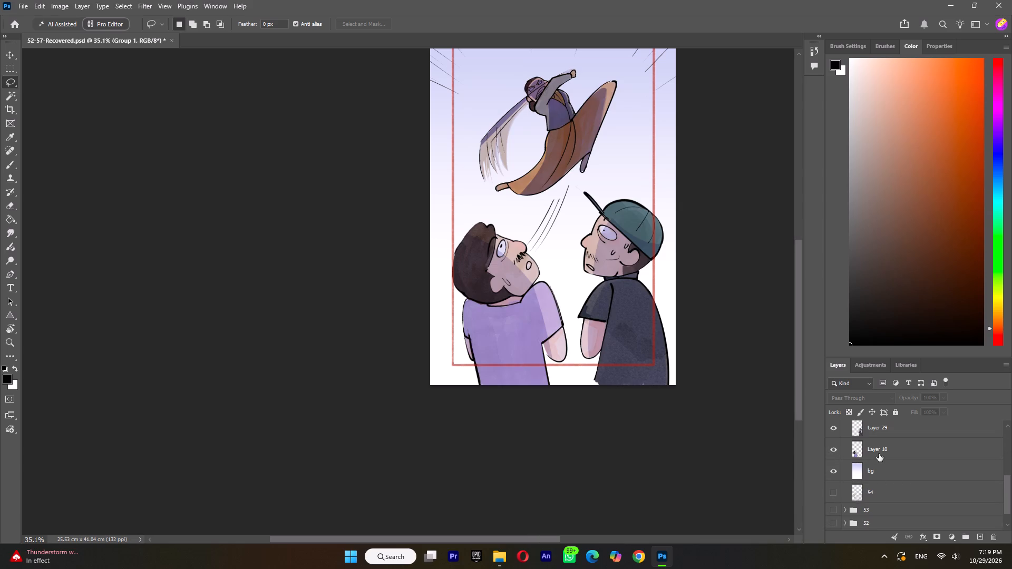
Duplicate Layer 10, the man in the purple shirt.
click(879, 454)
right_click(878, 458)
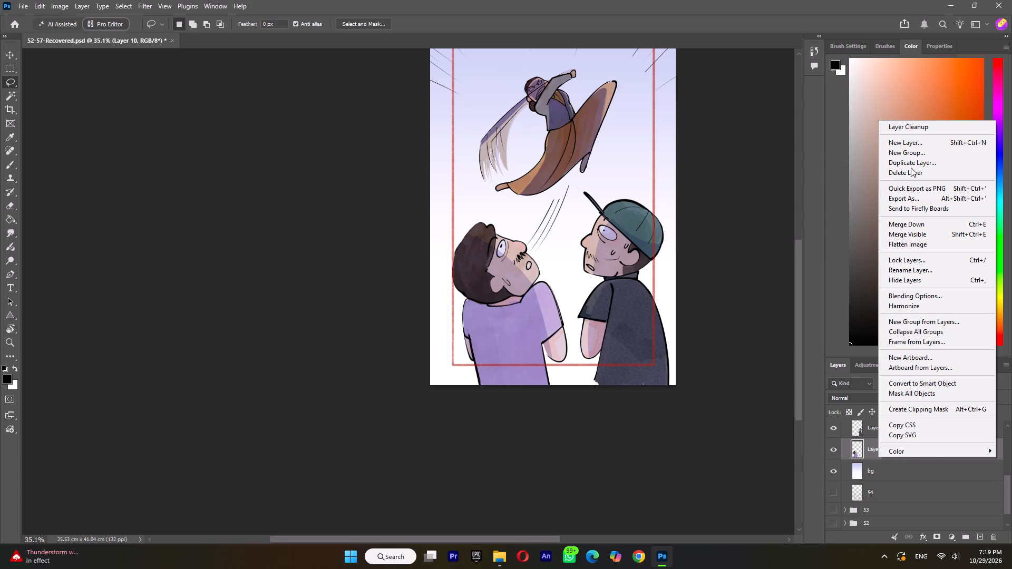
click(911, 165)
click(580, 150)
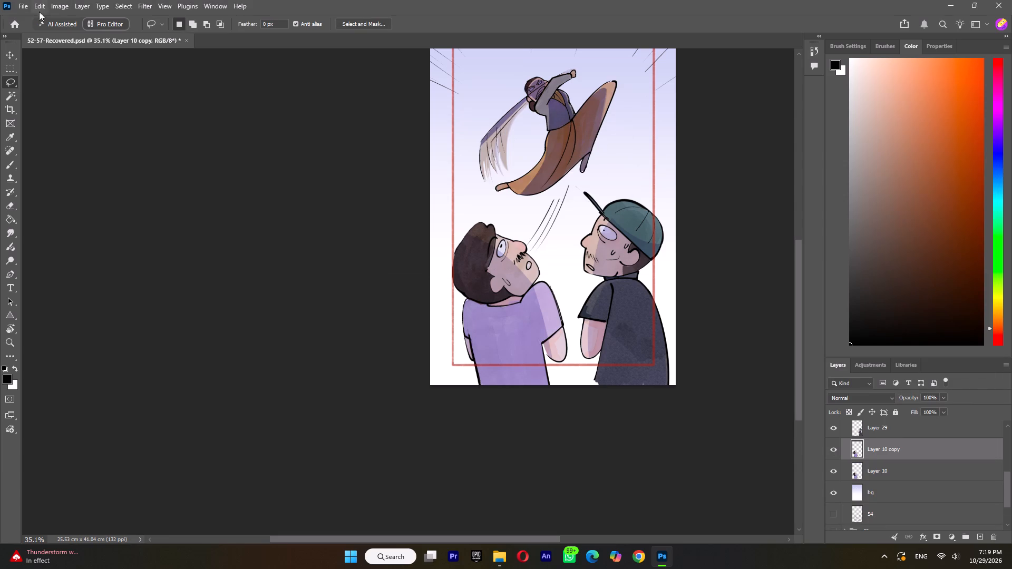
Start a Puppet Warp on Layer 10 copy and pin both bottom corners of the shirt, the neck and the head.
click(40, 7)
click(71, 260)
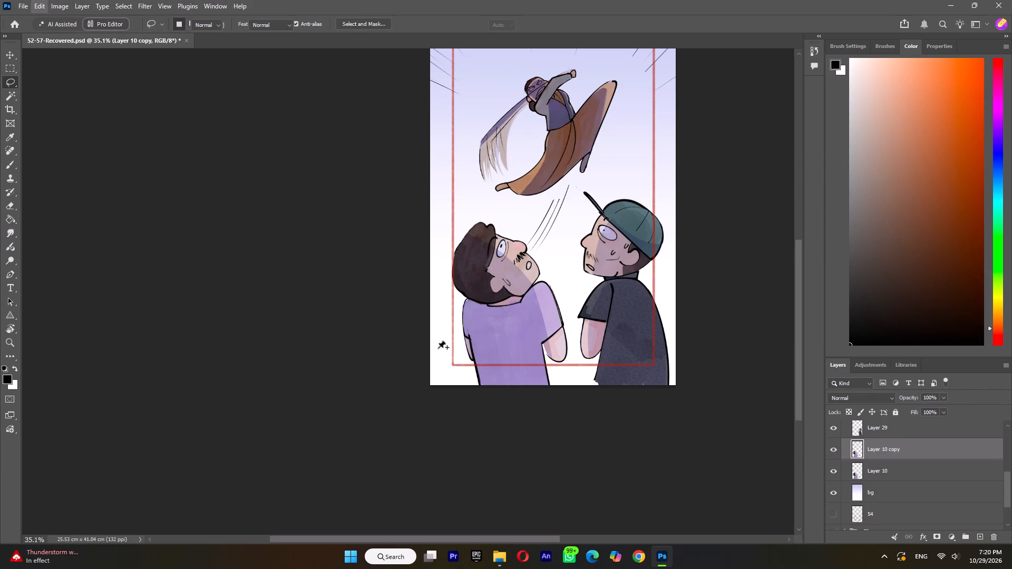
click(484, 384)
click(543, 381)
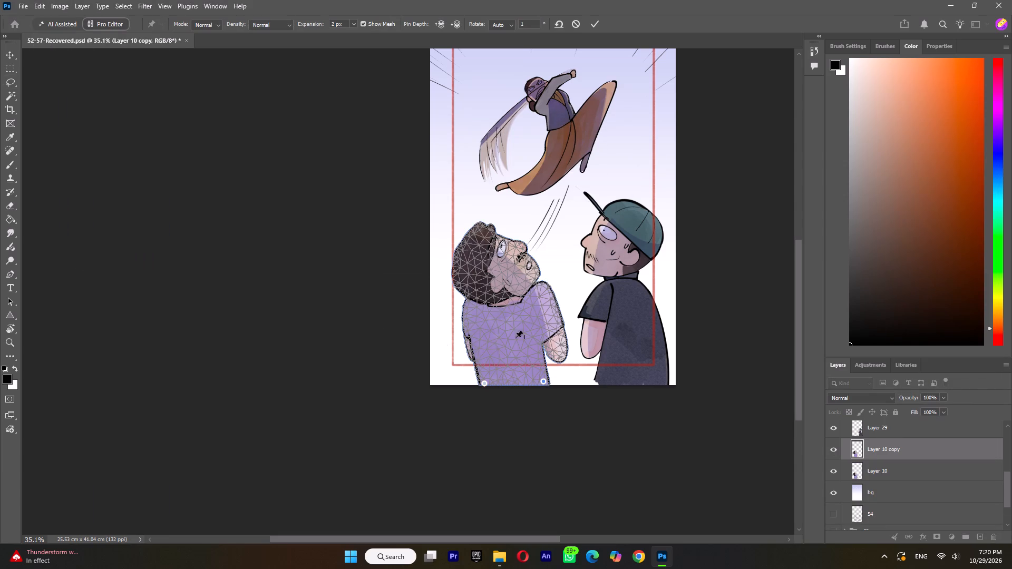
click(491, 300)
click(482, 258)
Rotate the warp pin on the man's head slightly clockwise to tilt the head.
alt+scroll(484, 261, up, 10)
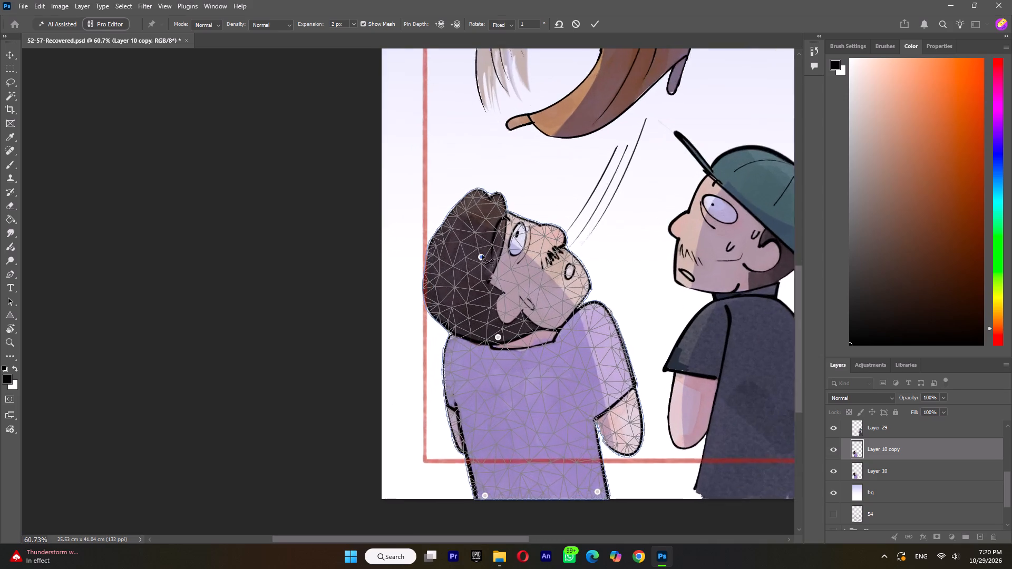
click(481, 257)
click(481, 258)
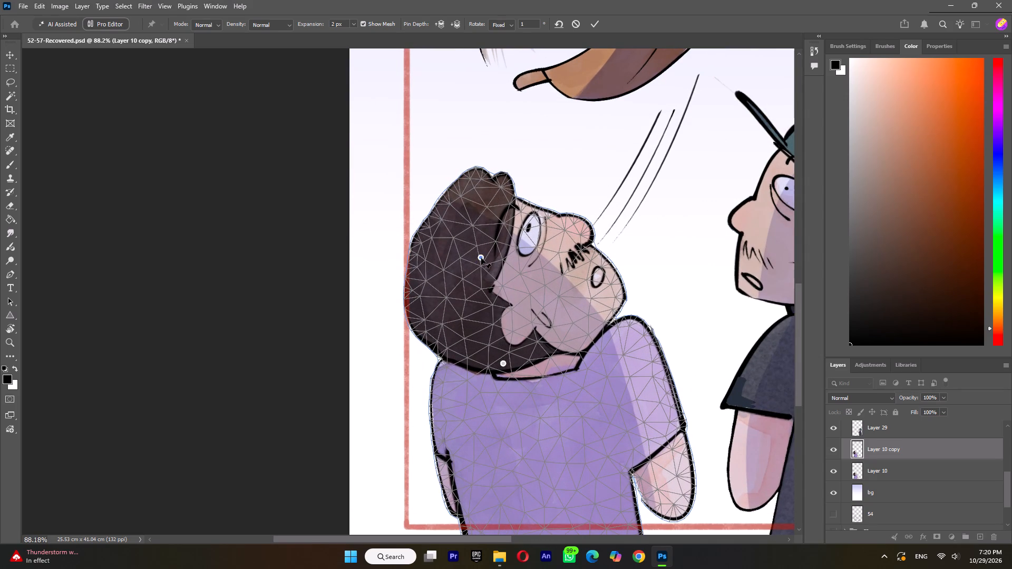
alt+click(483, 249)
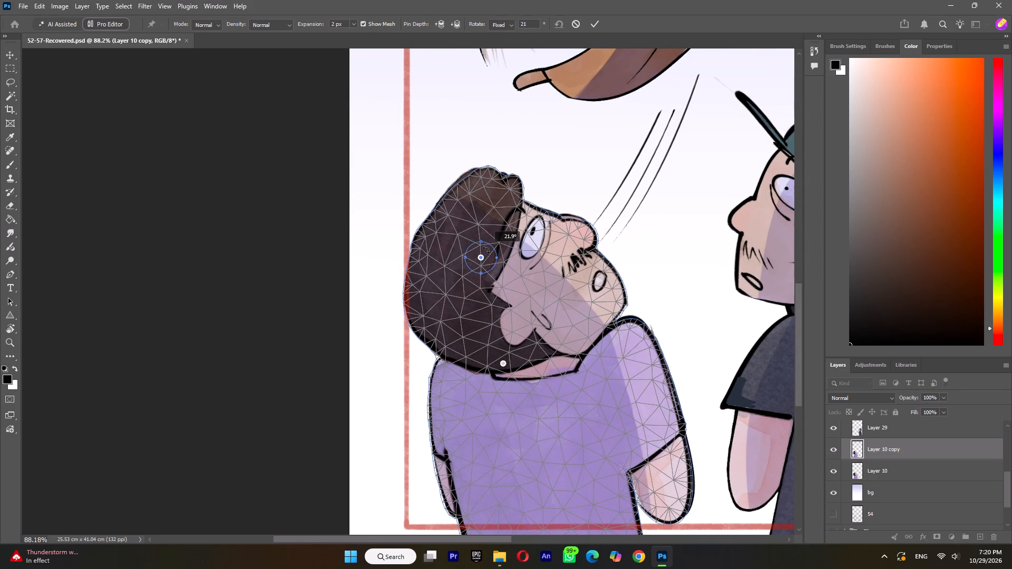
Pin both shoulders and raise them slightly, nudge the head and neck pins, and apply the Puppet Warp.
click(614, 356)
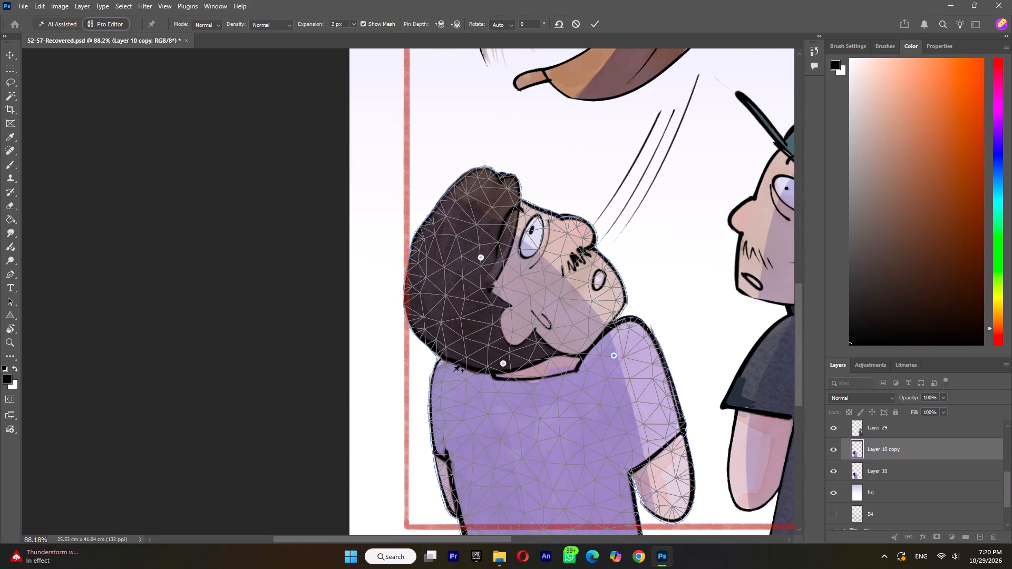
click(451, 376)
drag(451, 375, 450, 370)
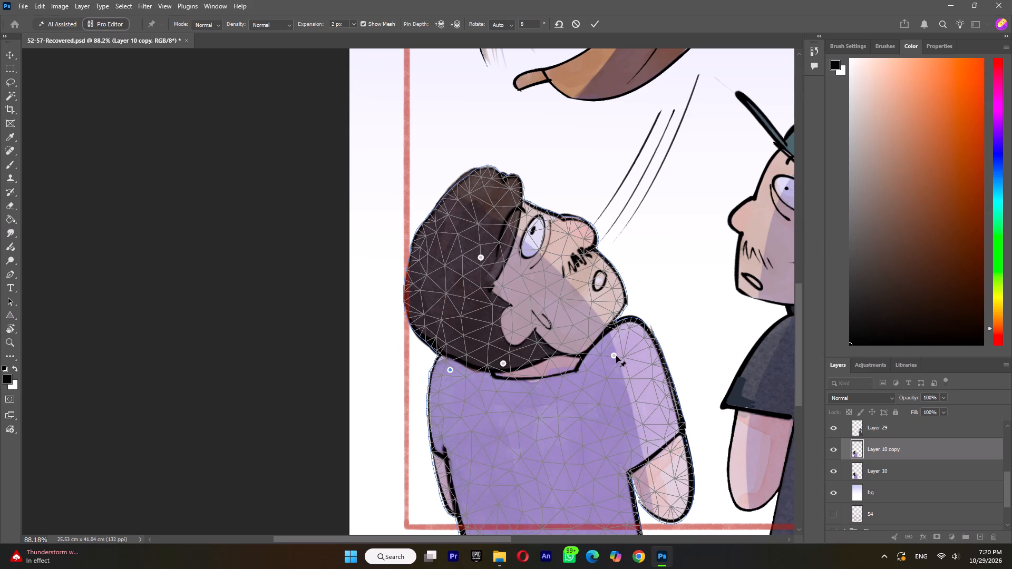
click(615, 356)
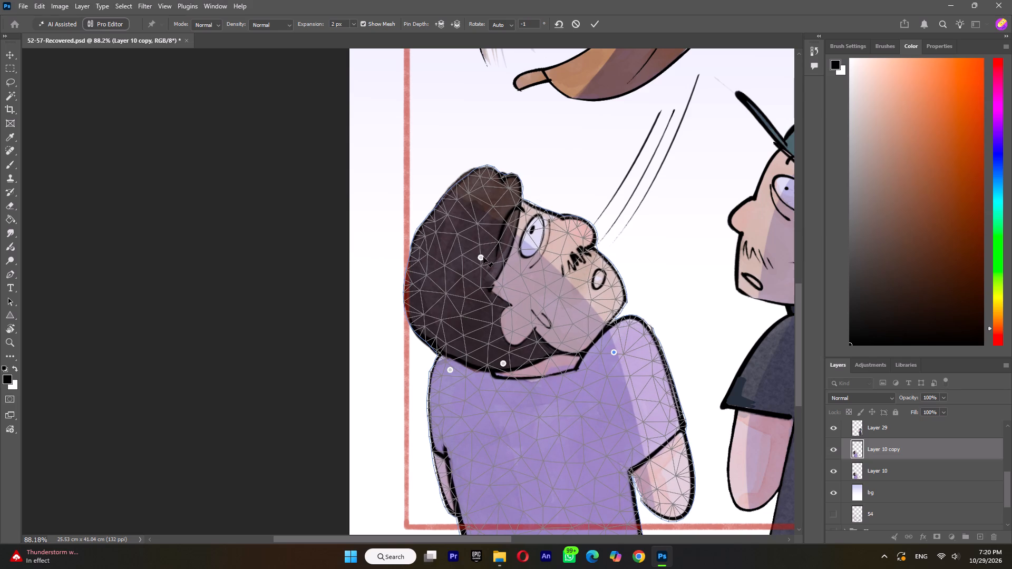
click(483, 257)
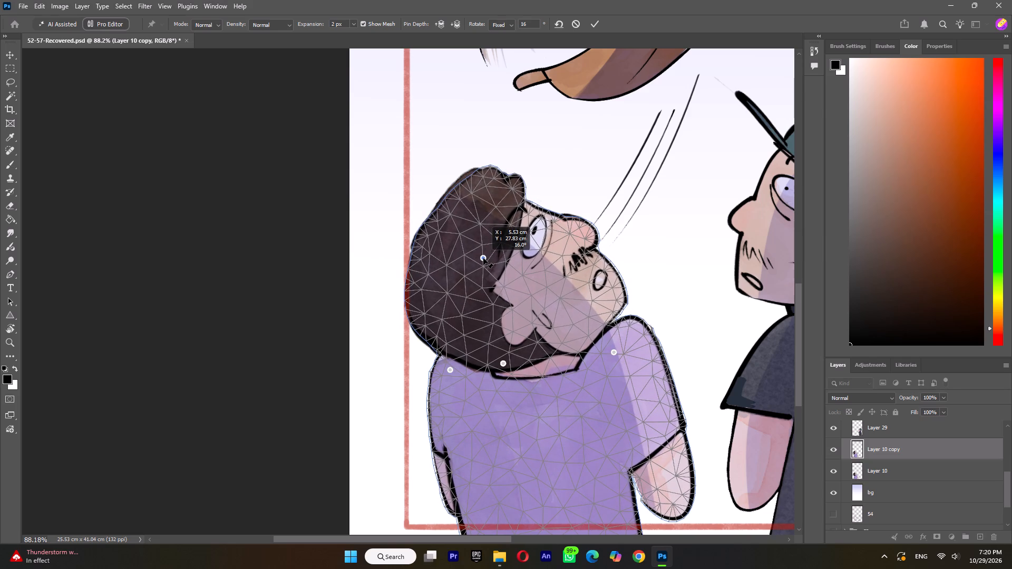
click(503, 362)
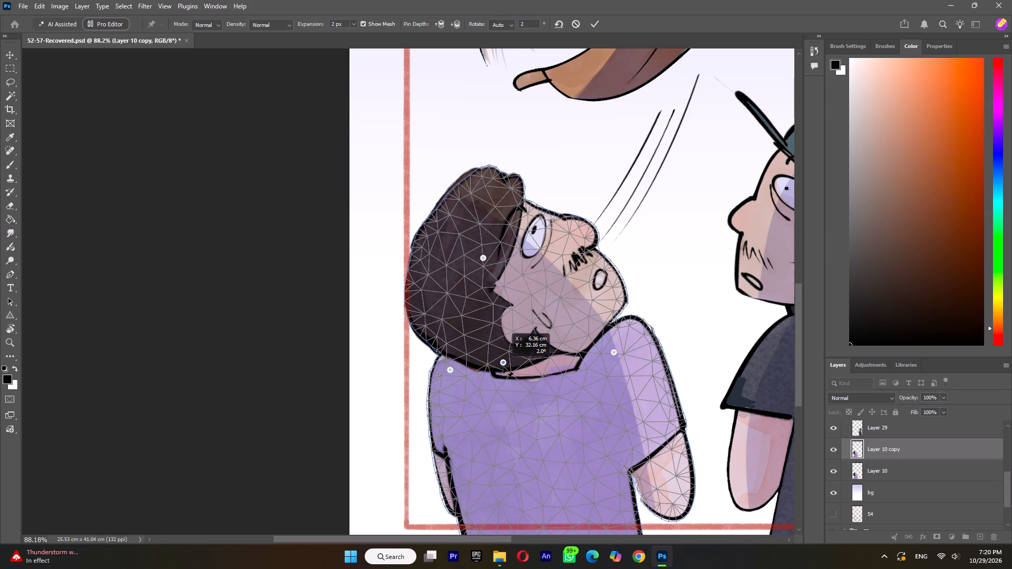
alt+scroll(520, 327, down, 5)
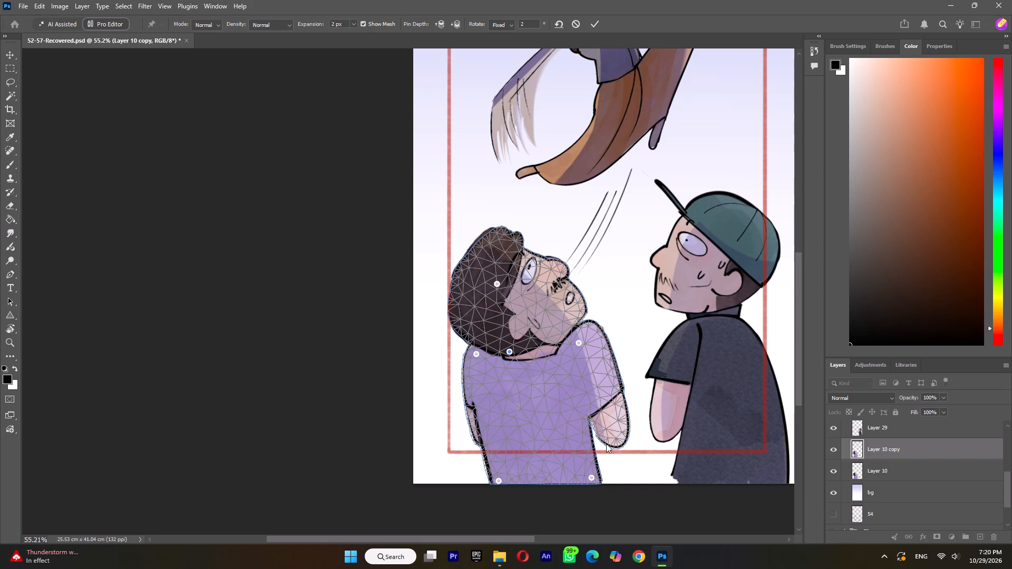
click(591, 21)
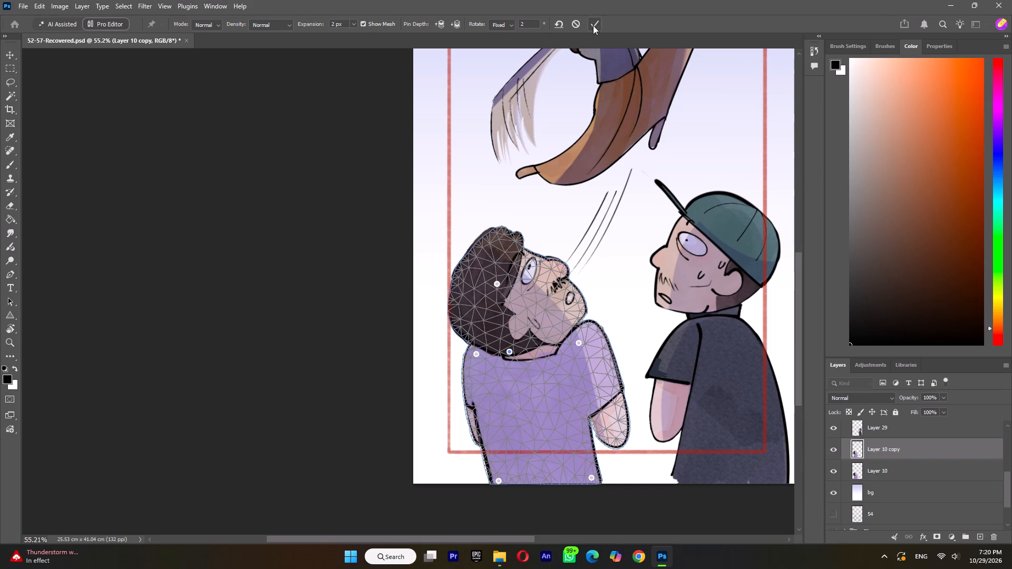
Compare the warped Layer 10 copy with the original pose and leave the copy hidden.
click(831, 450)
click(831, 450)
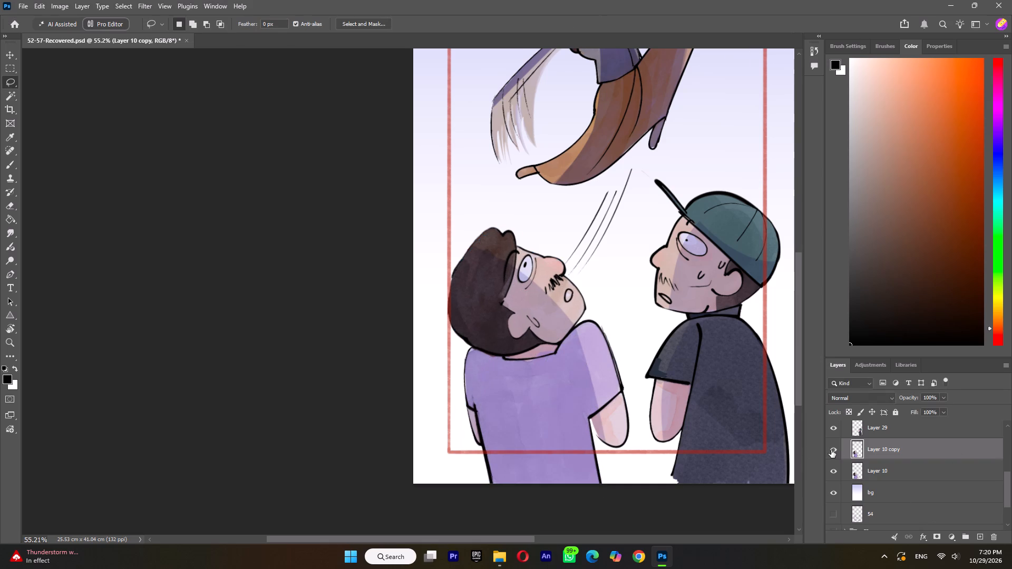
click(831, 450)
Duplicate Layer 29, the man in the green cap.
click(874, 431)
right_click(874, 431)
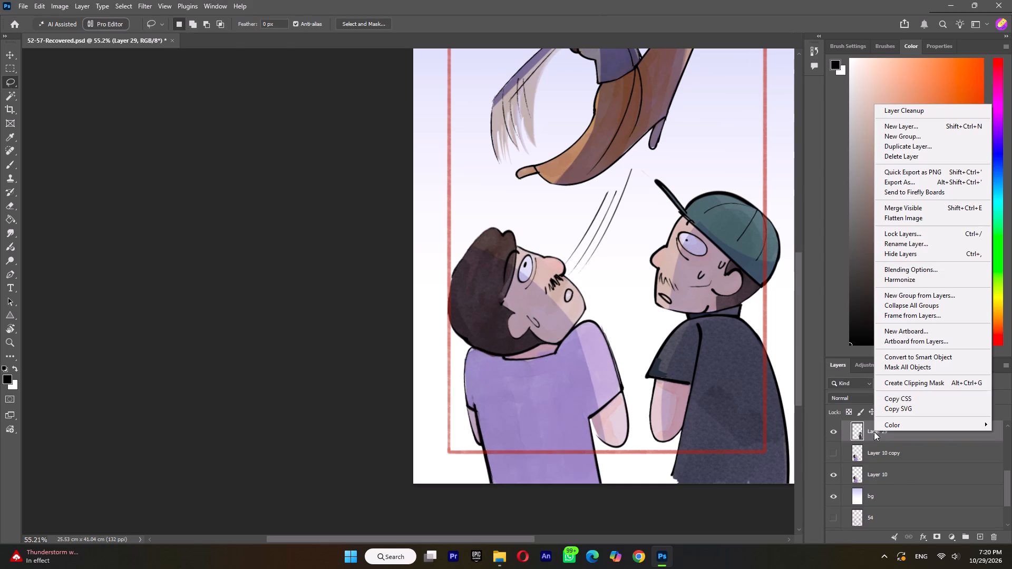
click(897, 144)
click(584, 153)
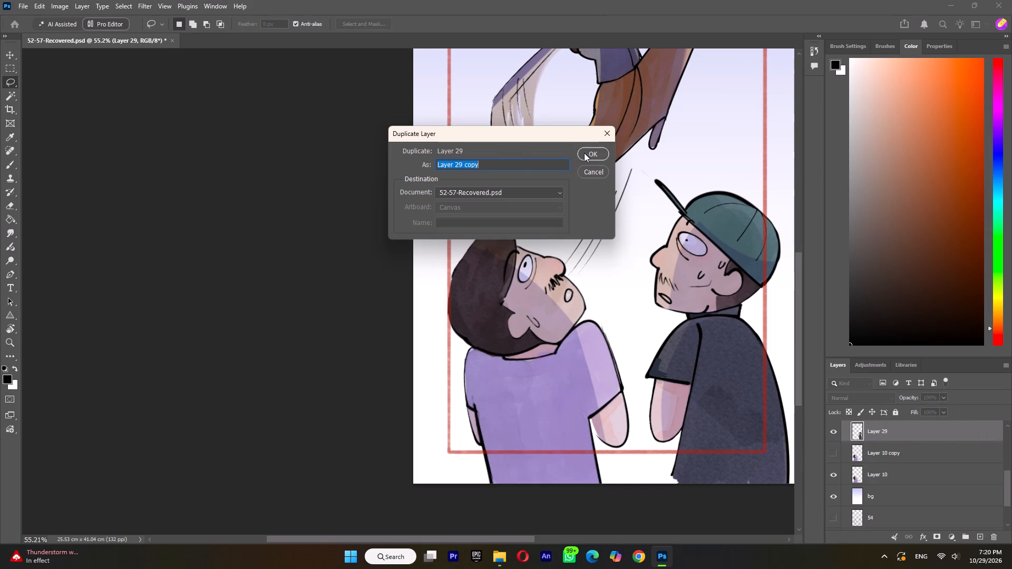
Start Puppet Warp on Layer 29 copy and pin both lower shirt corners, the neck, head, forearm and shoulder.
click(41, 3)
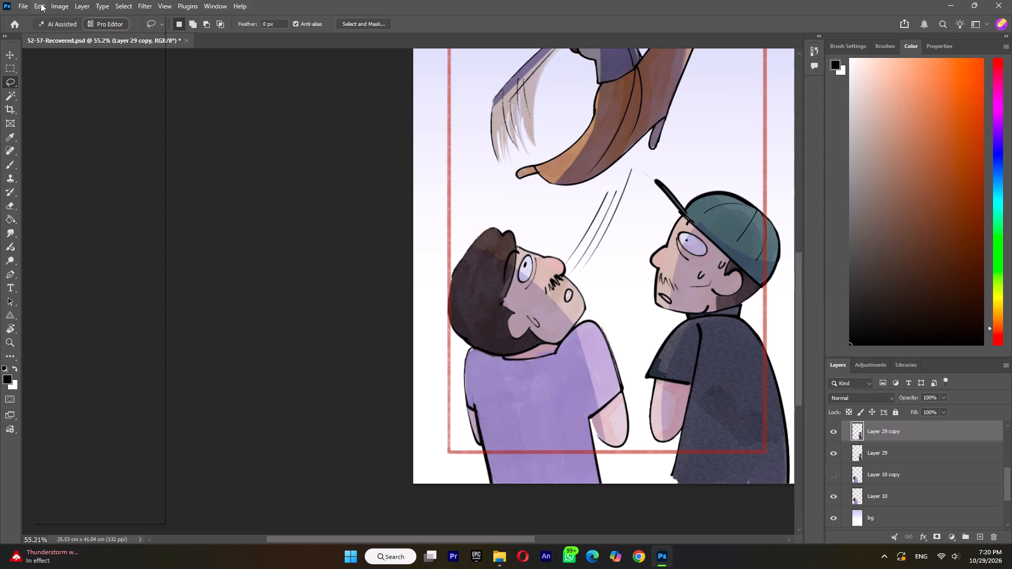
click(91, 261)
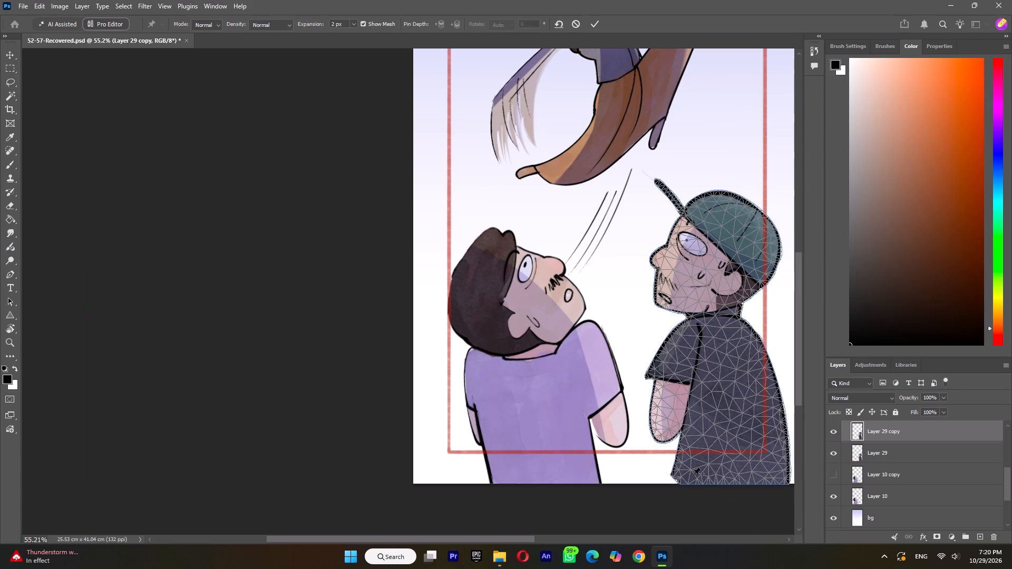
click(684, 480)
click(779, 481)
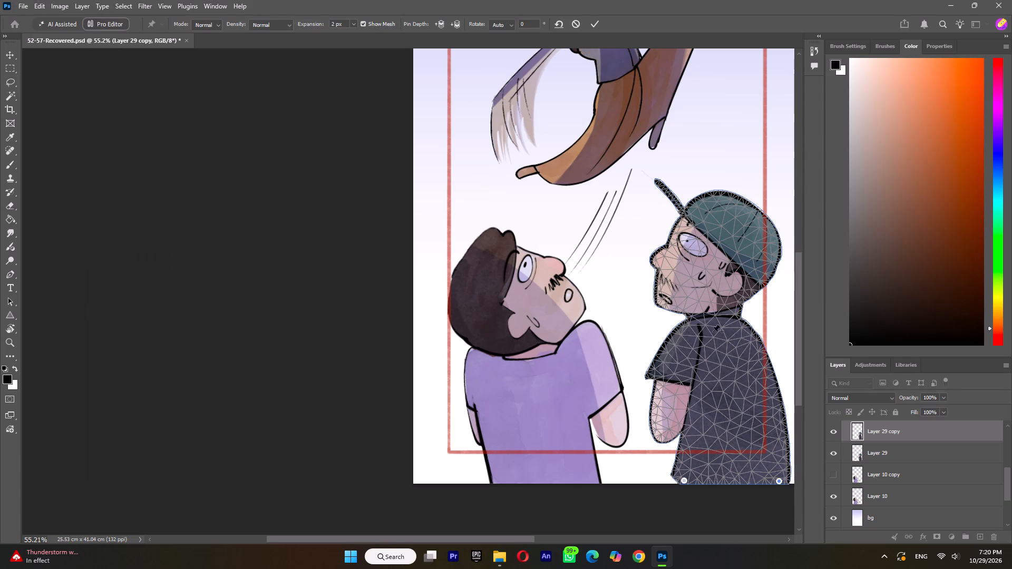
click(720, 314)
click(721, 258)
click(662, 422)
click(688, 334)
Nudge the capped man's head pin slightly toward his face and rotate it to about -4° to tilt the head.
alt+scroll(722, 237, up, 8)
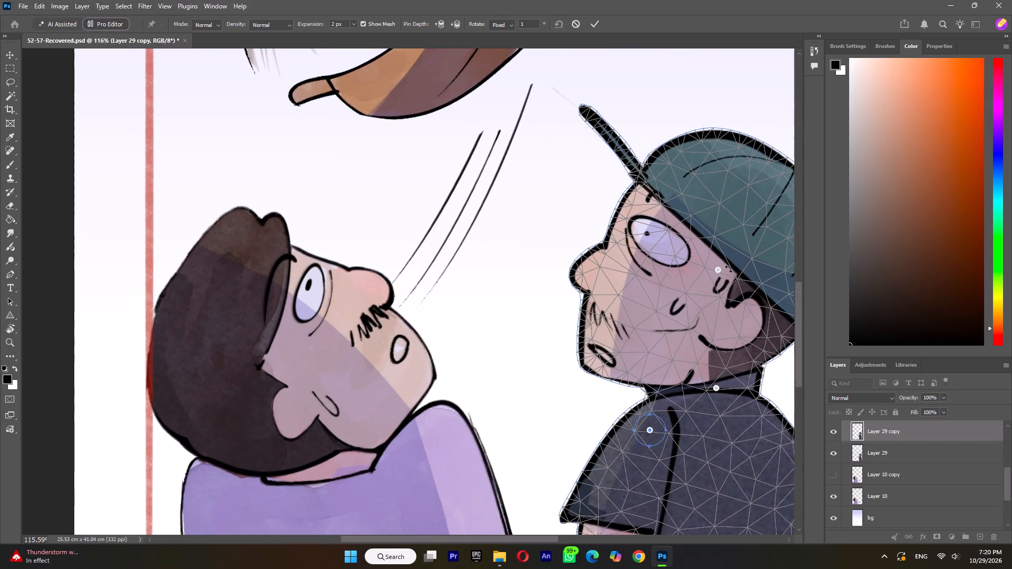
alt+click(718, 270)
click(711, 272)
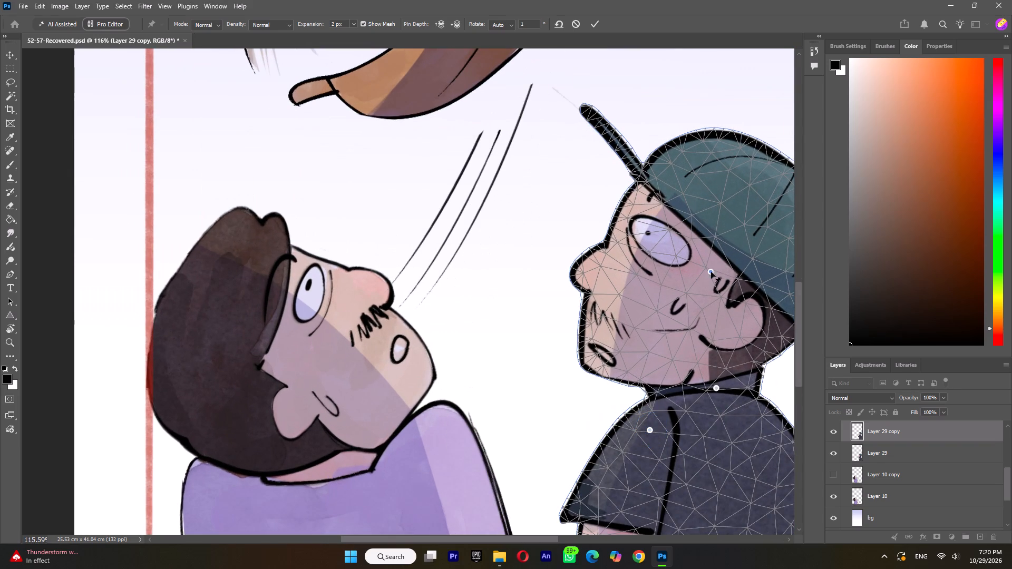
click(710, 271)
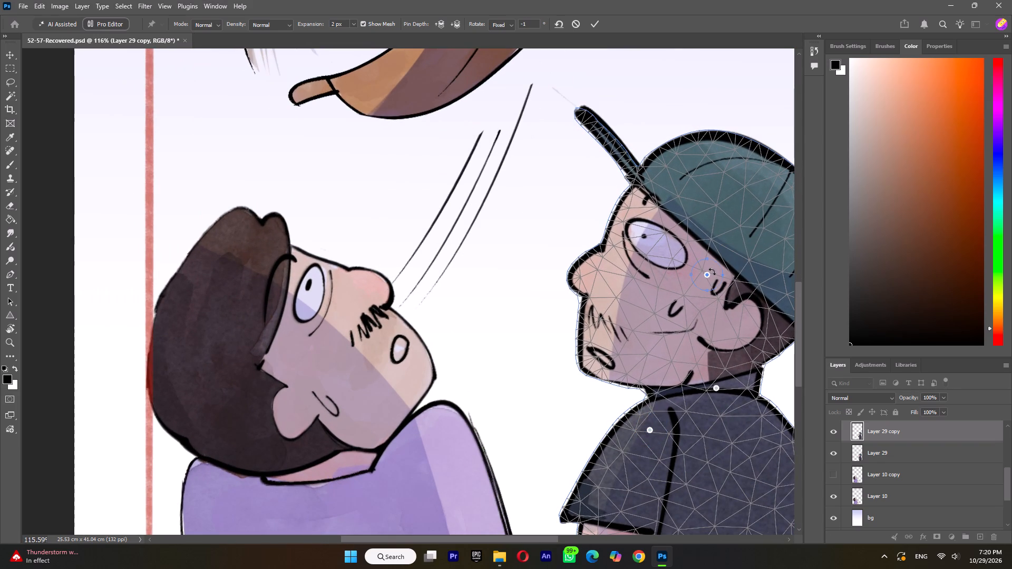
alt+click(712, 271)
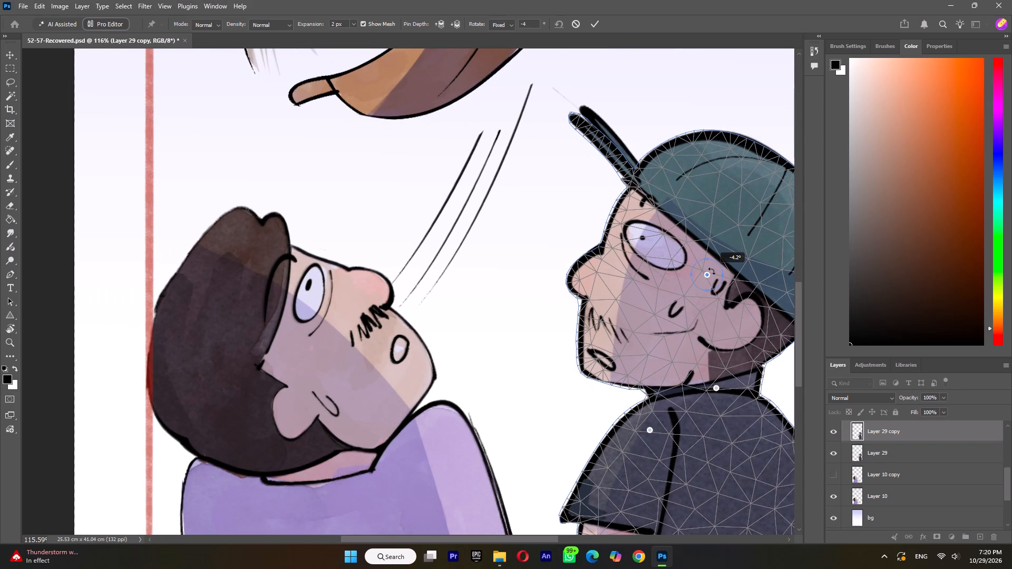
Slightly nudge the neck, shoulder and forearm pins on the capped man and apply the Puppet Warp.
click(716, 389)
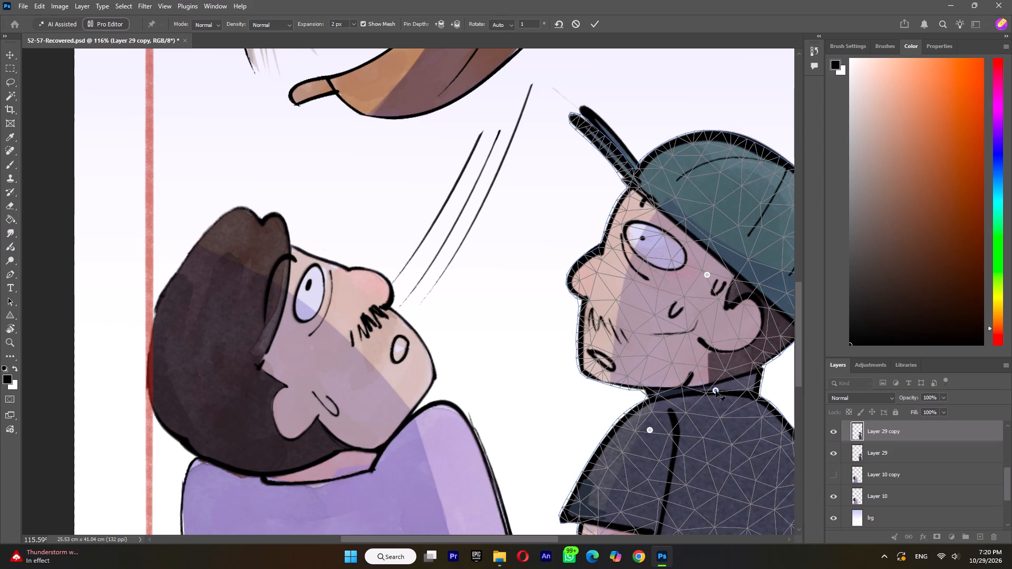
click(650, 428)
alt+scroll(656, 399, down, 5)
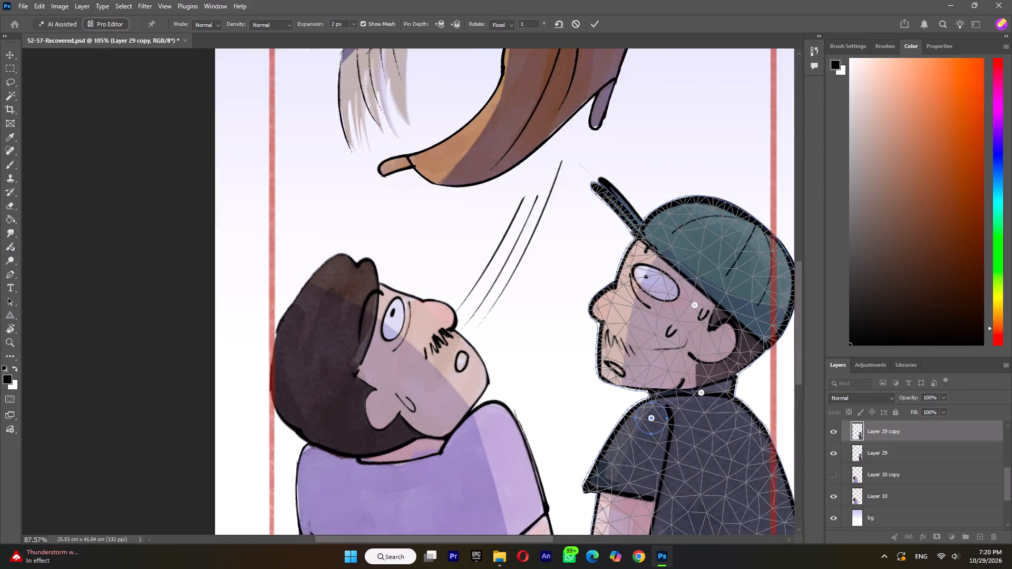
alt+scroll(656, 399, down, 4)
alt+scroll(624, 510, up, 5)
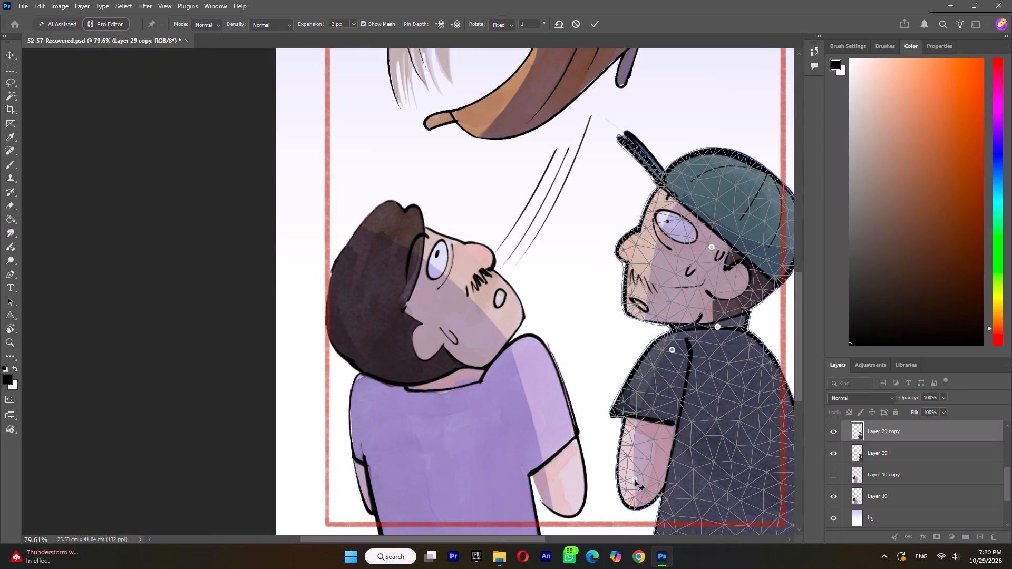
click(635, 480)
click(635, 479)
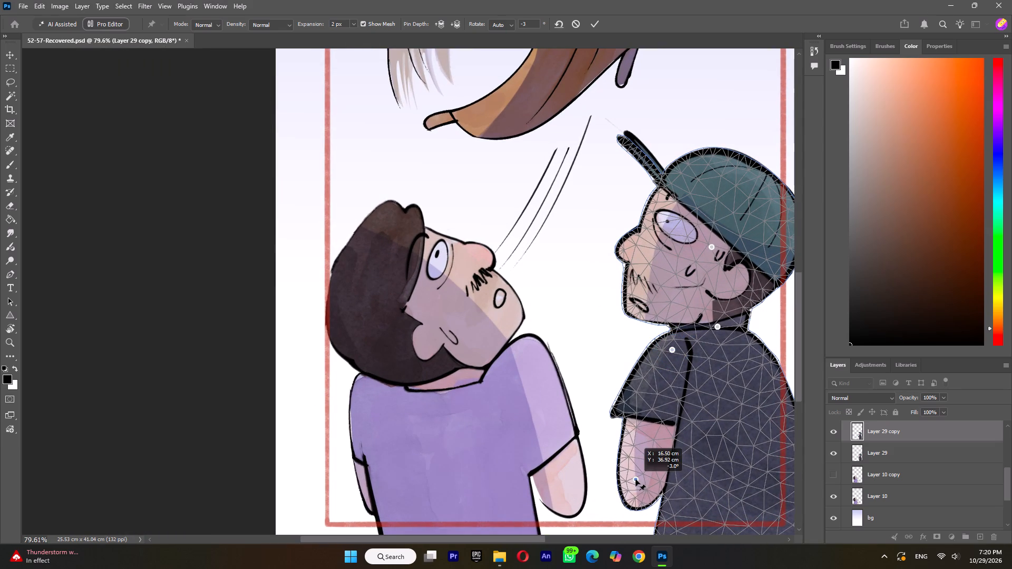
alt+scroll(644, 474, down, 9)
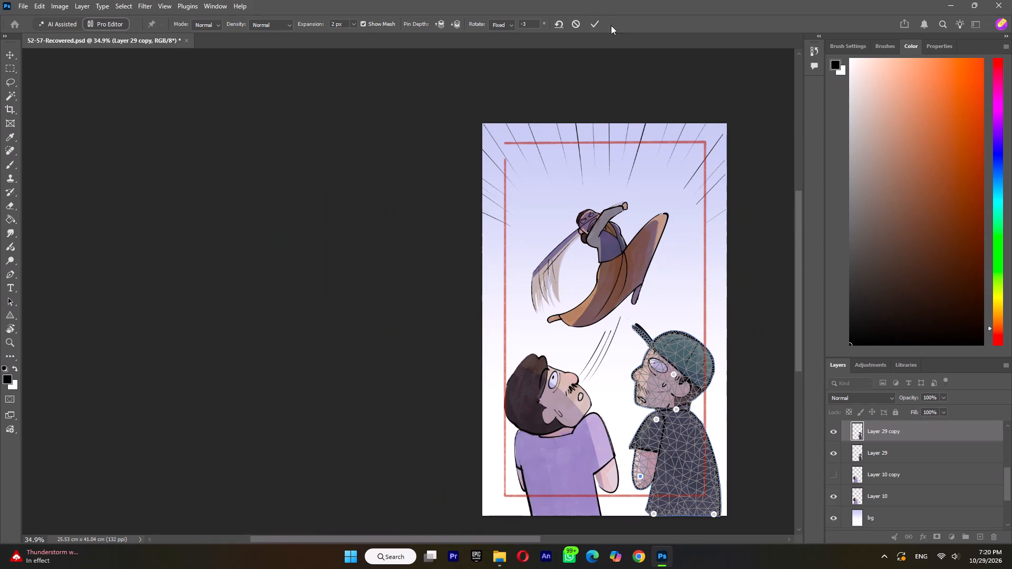
click(597, 26)
Collapse and hide group 54, and show group 53.
scroll(919, 475, up, 4)
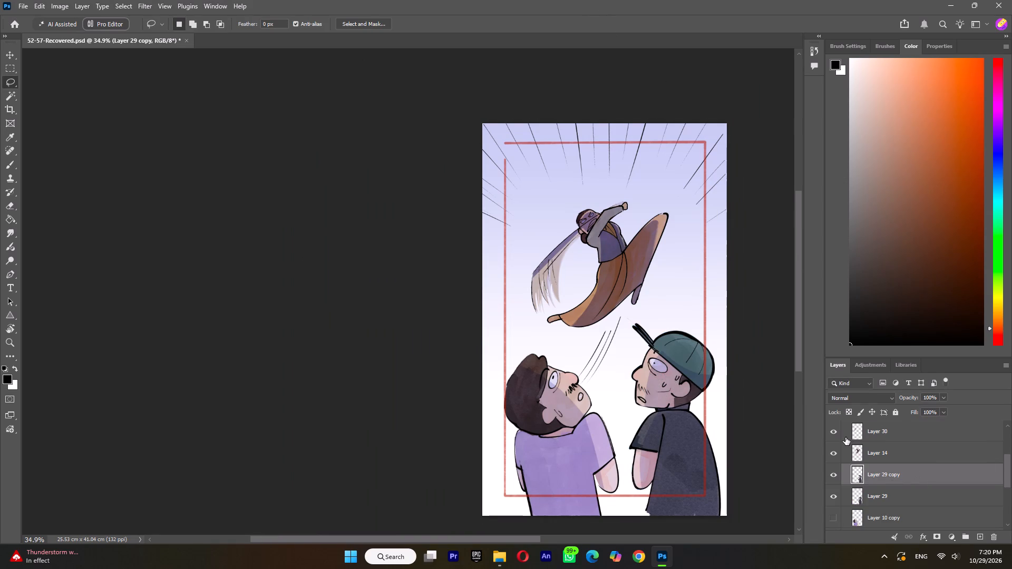
click(845, 437)
click(833, 479)
click(832, 490)
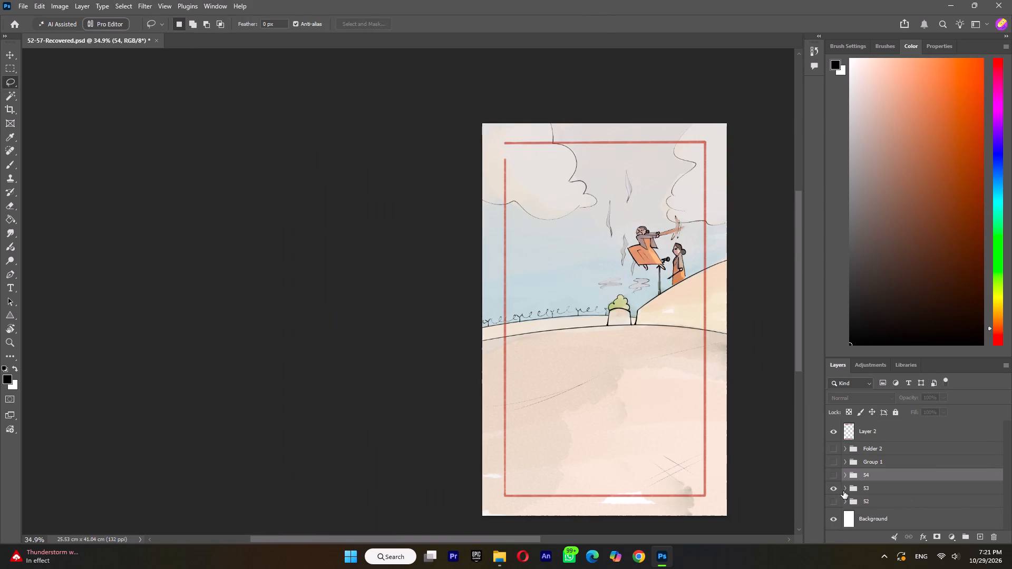
Expand group 53 and toggle the visibility of Layers 22, 19, 21 and 20 to examine what each contains.
click(844, 490)
scroll(842, 506, down, 4)
click(835, 434)
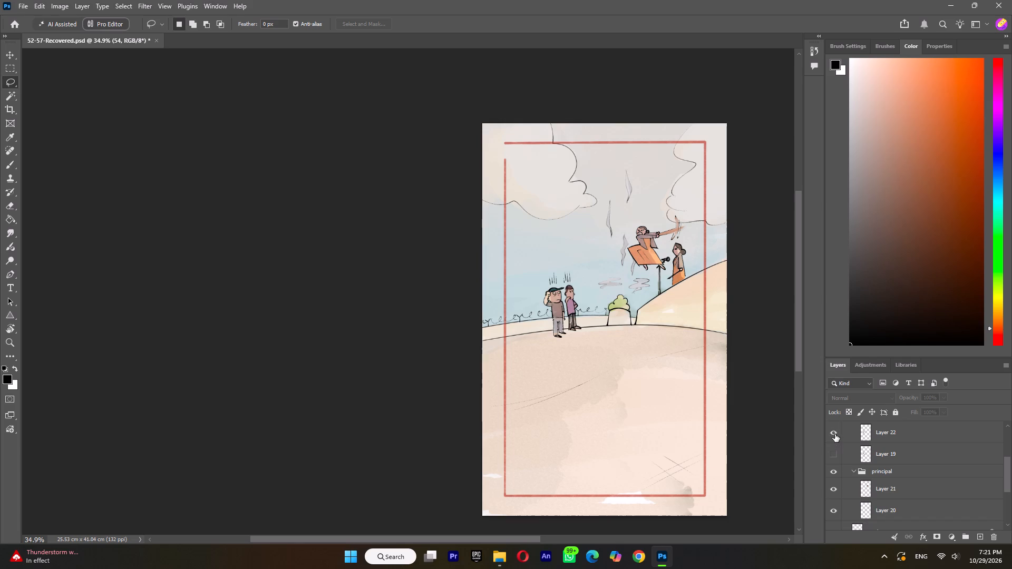
click(835, 454)
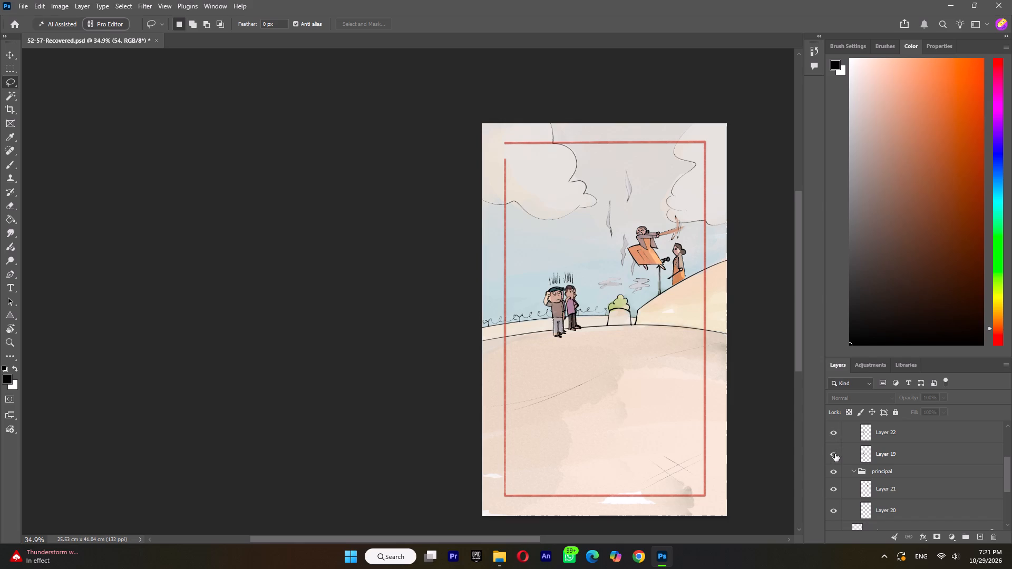
click(835, 454)
click(837, 442)
click(831, 493)
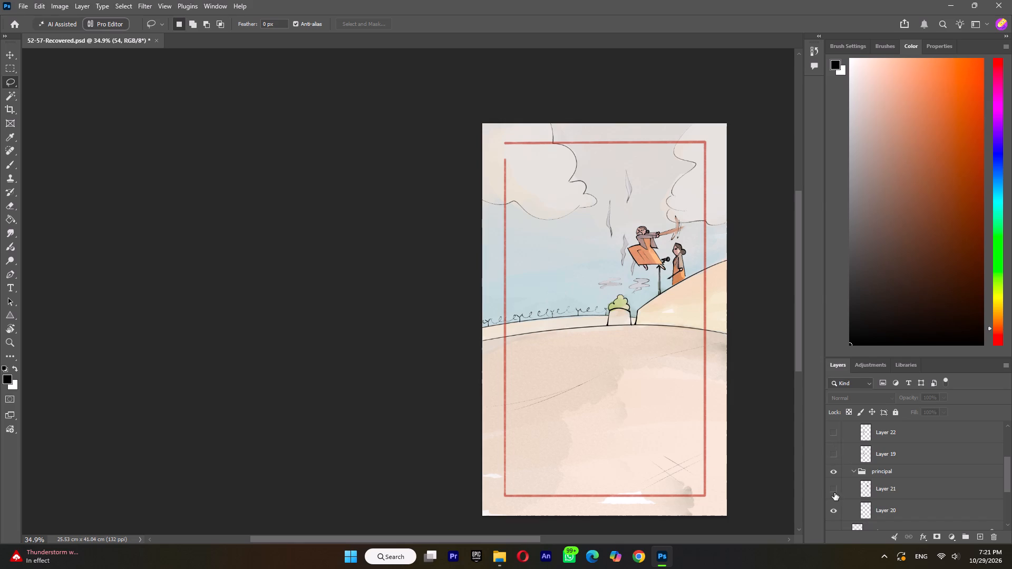
click(835, 492)
click(836, 509)
click(836, 509)
click(831, 489)
click(834, 491)
Duplicate Layer 21, the leaping figure in the principal group, as Layer 21 copy.
click(887, 494)
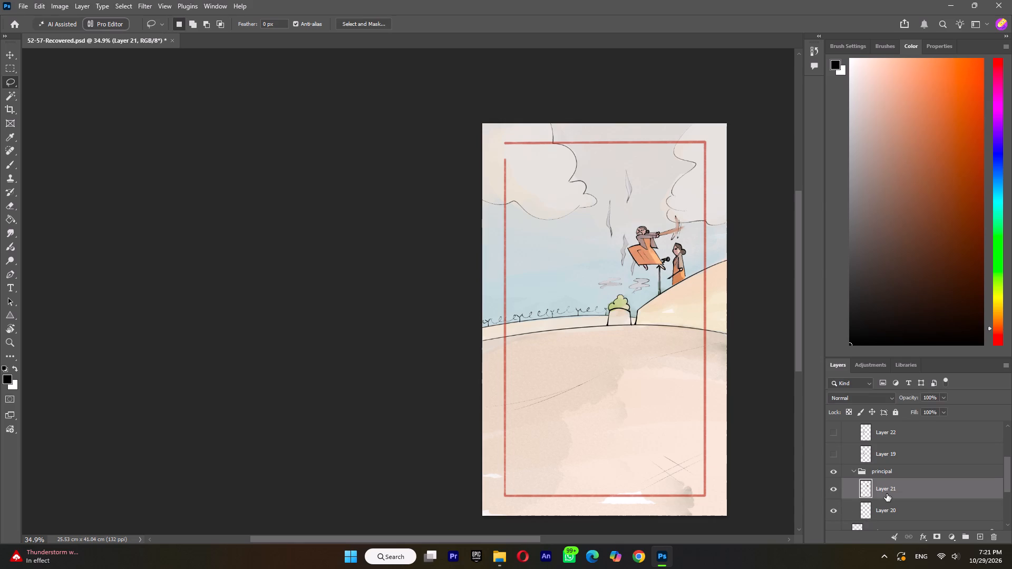
alt+scroll(659, 223, up, 5)
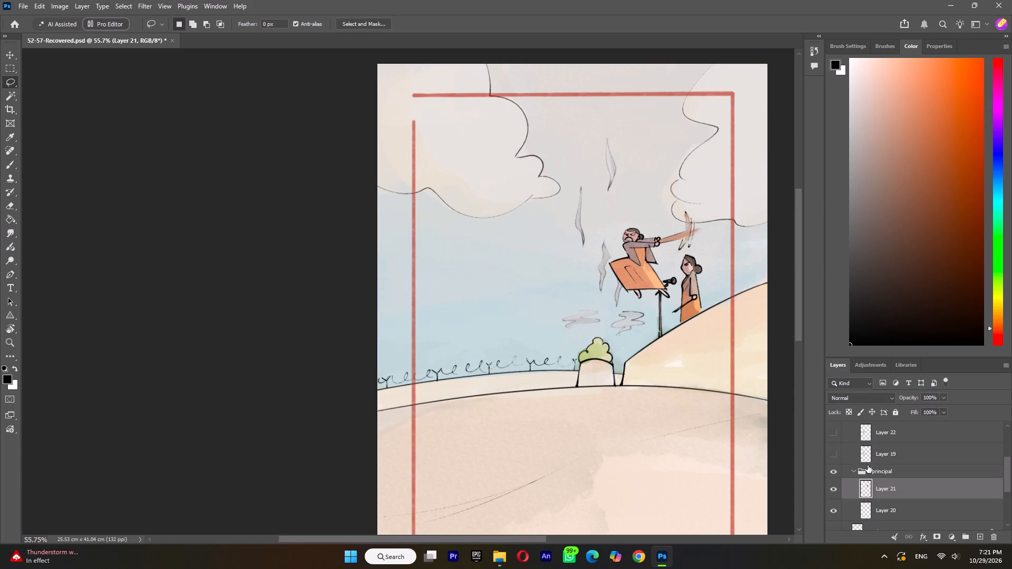
right_click(887, 495)
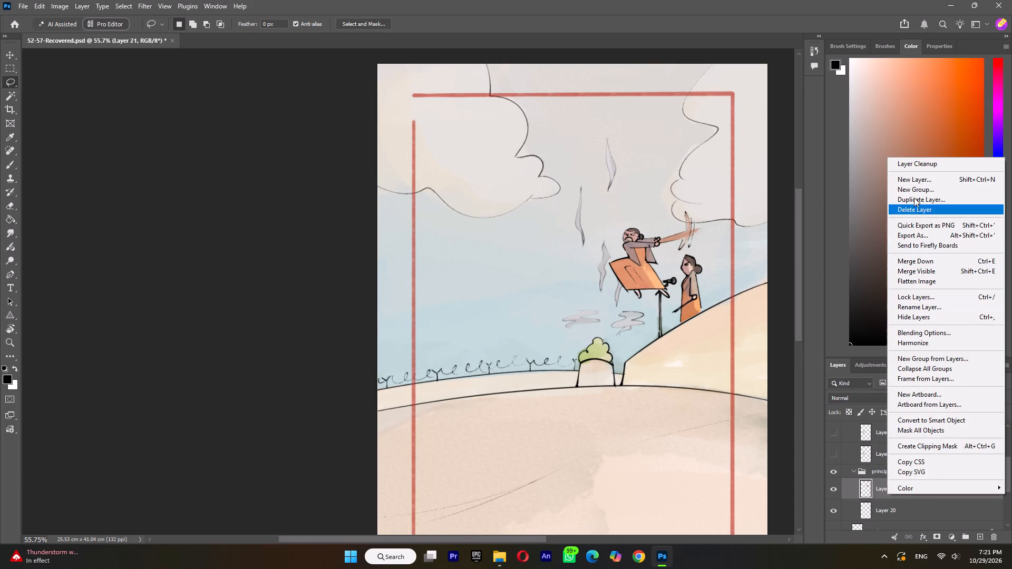
click(913, 198)
click(606, 152)
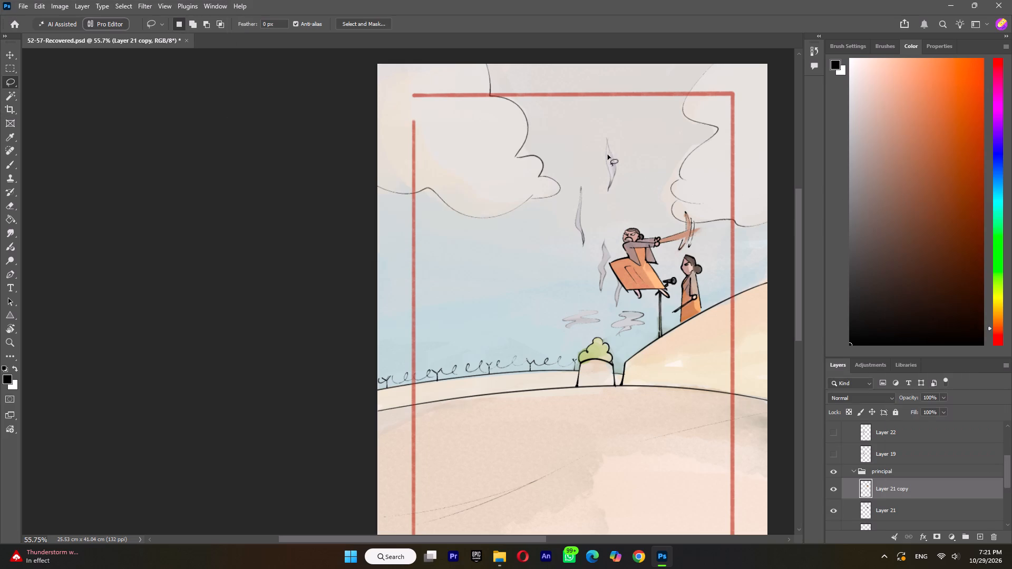
Start Puppet Warp on Layer 21 copy and pin both feet, the skirt's back corner, the waist and the chest.
click(36, 4)
click(99, 258)
alt+scroll(653, 283, up, 8)
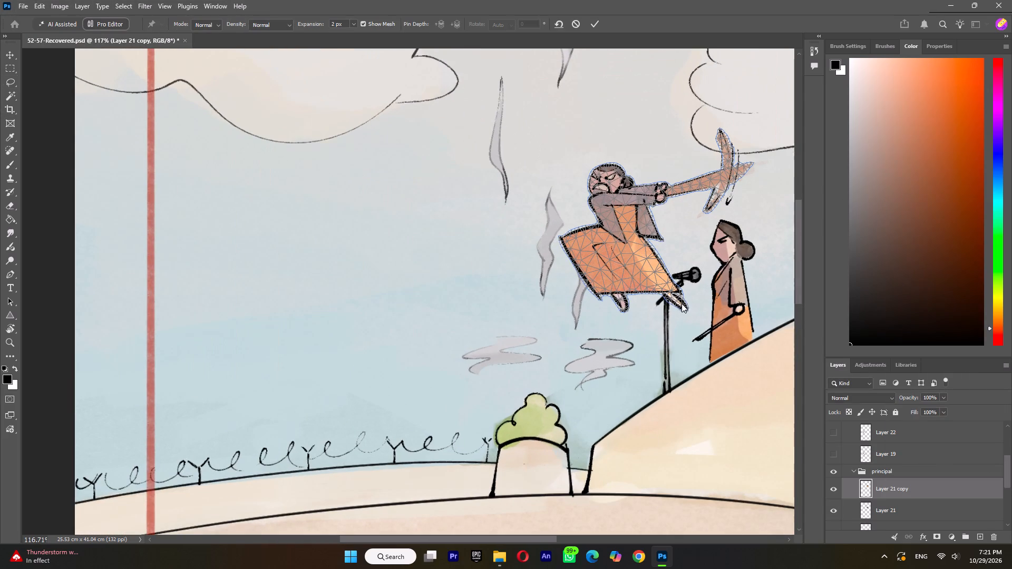
double_click(682, 303)
click(621, 305)
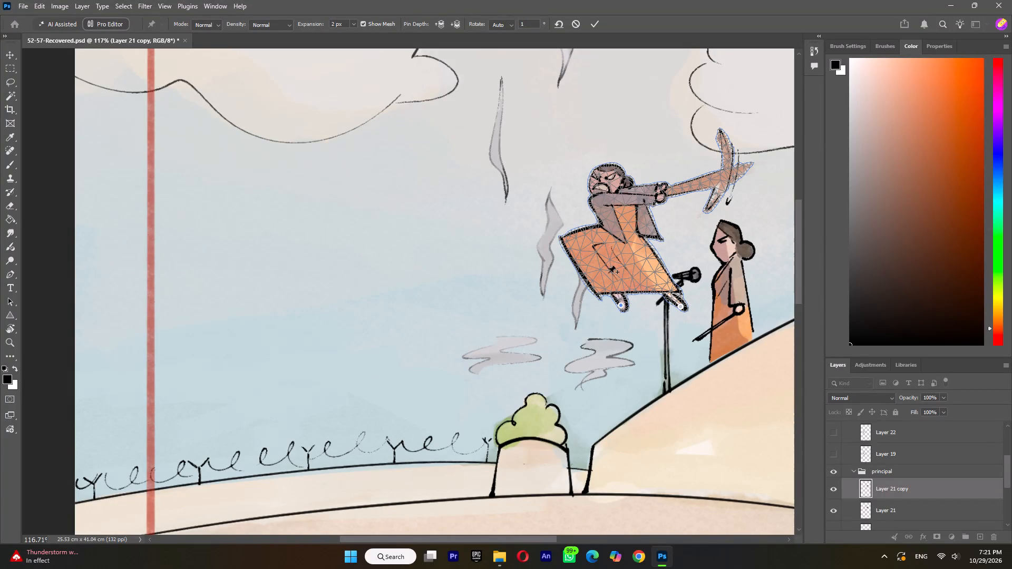
click(578, 245)
click(625, 239)
click(615, 198)
Nudge the leaping figure's chest pin slightly, then pin and adjust the head and the hands.
alt+scroll(617, 194, up, 5)
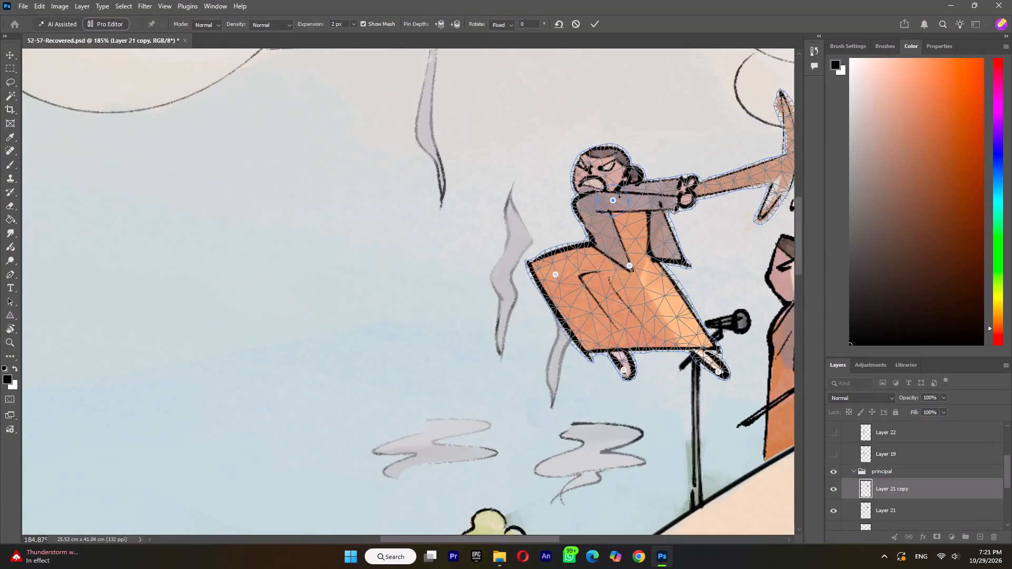
alt+scroll(617, 194, up, 4)
click(612, 202)
click(612, 202)
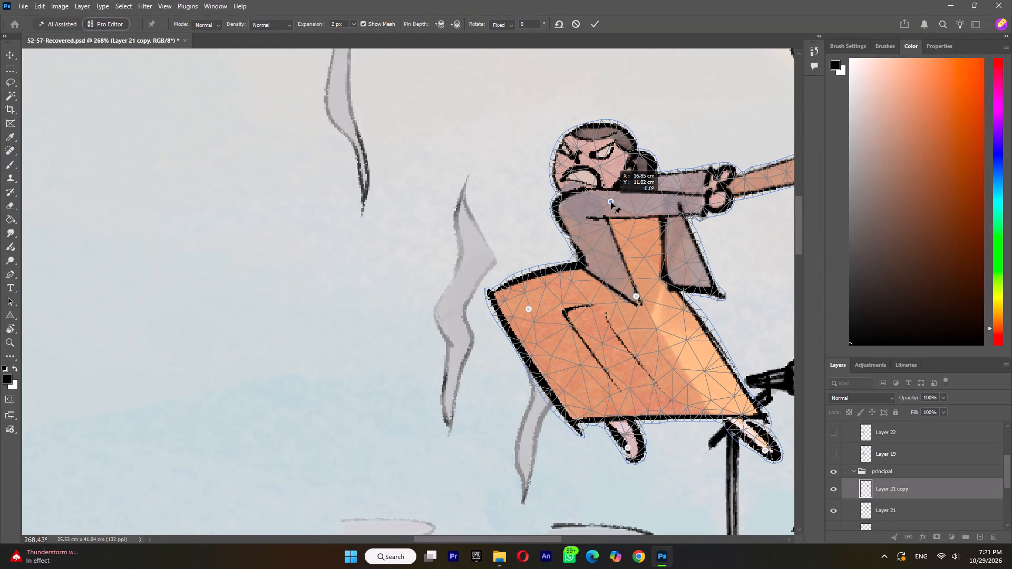
click(598, 174)
click(598, 172)
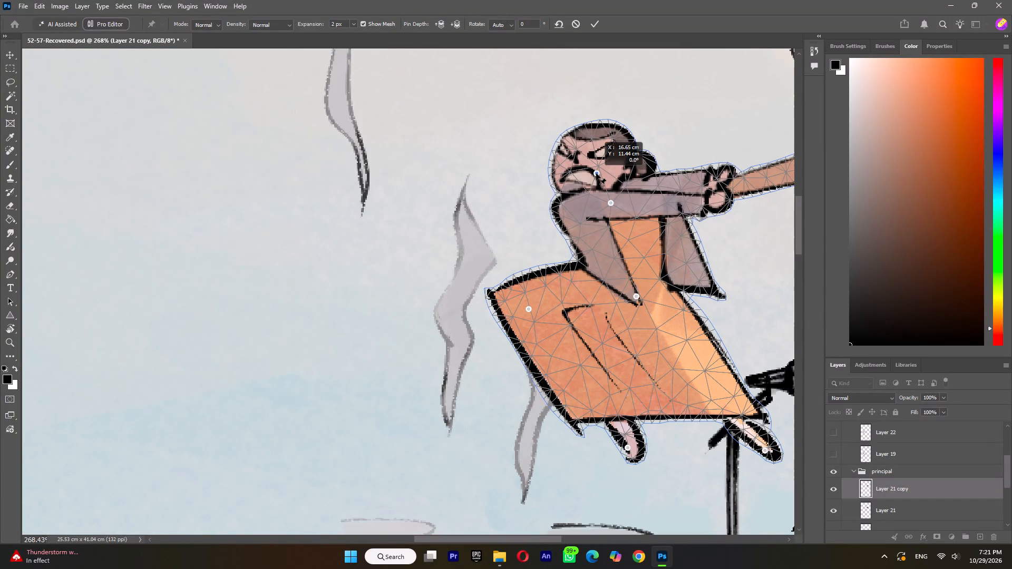
click(709, 194)
Pin the figure's outstretched weapon and raise it slightly, nudge the hand and skirt pins, and apply the Puppet Warp.
alt+scroll(711, 215, down, 5)
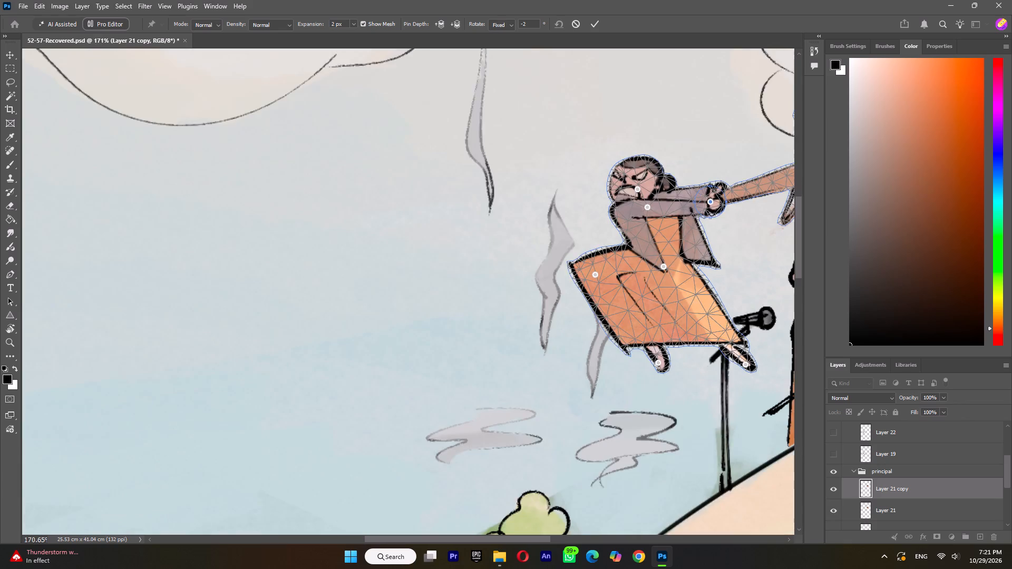
alt+scroll(718, 205, down, 7)
alt+scroll(772, 184, up, 5)
click(763, 190)
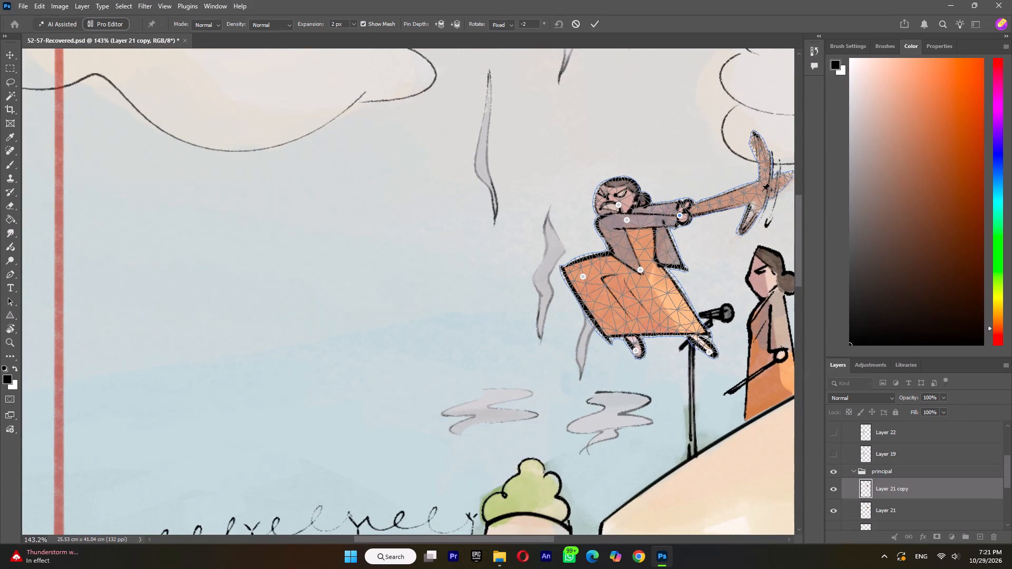
click(762, 191)
drag(762, 192, 760, 182)
click(679, 215)
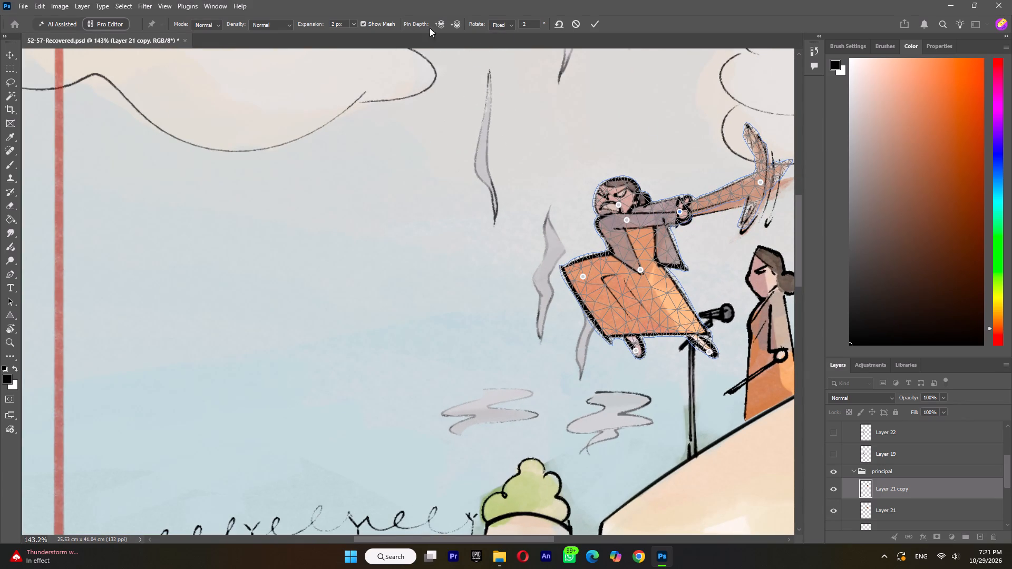
click(583, 276)
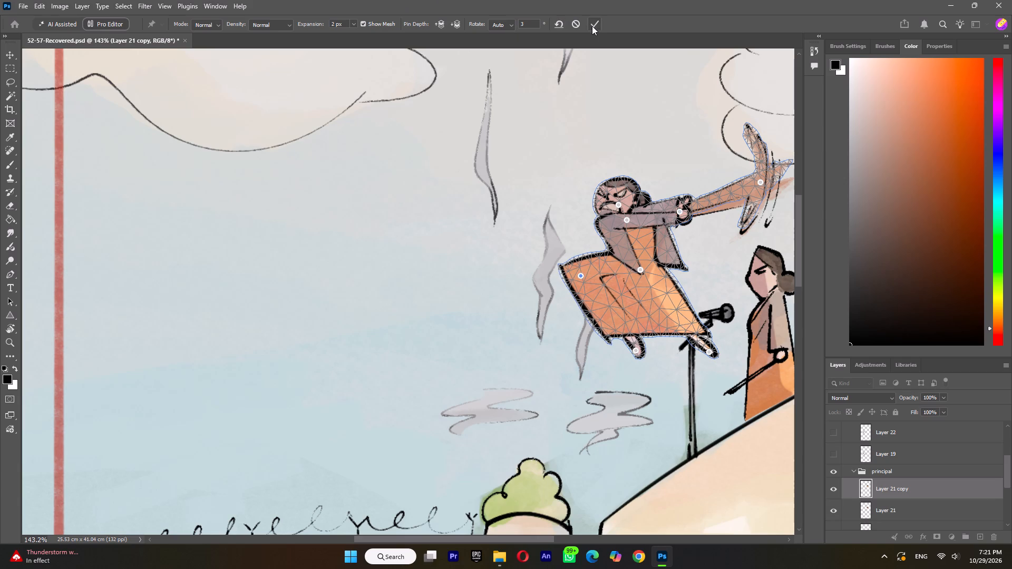
click(592, 26)
Save and close 52-57-Recovered.psd.
alt+scroll(651, 278, down, 11)
key(ctrl+s)
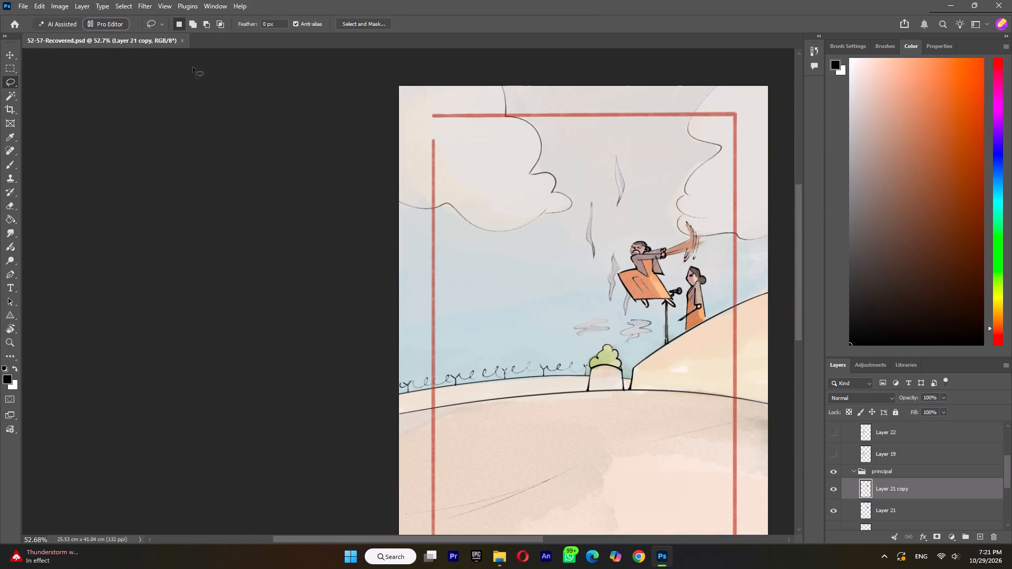
click(186, 41)
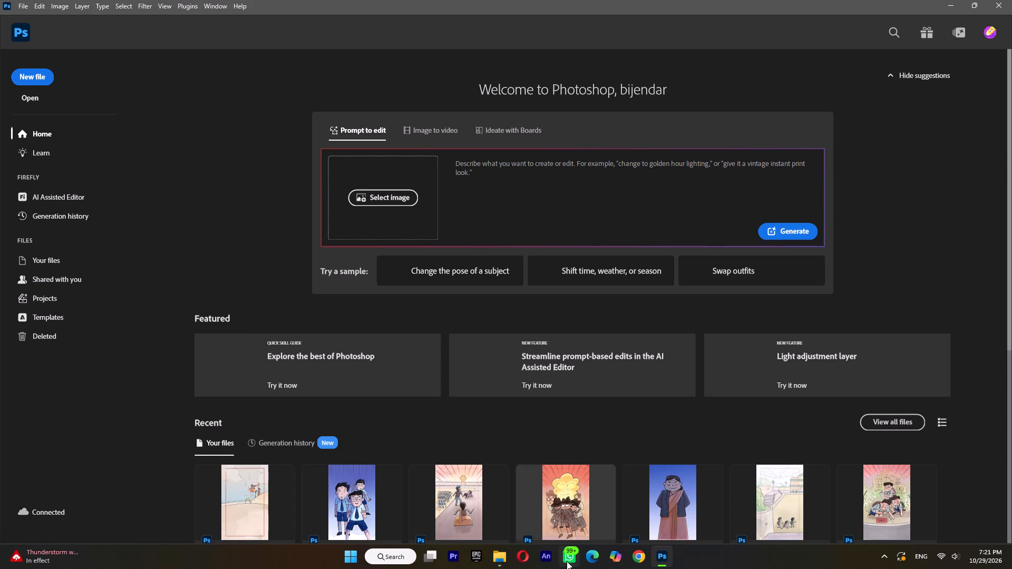
Switch to File Explorer and open sh04.fla from the Diwali km folder.
click(501, 563)
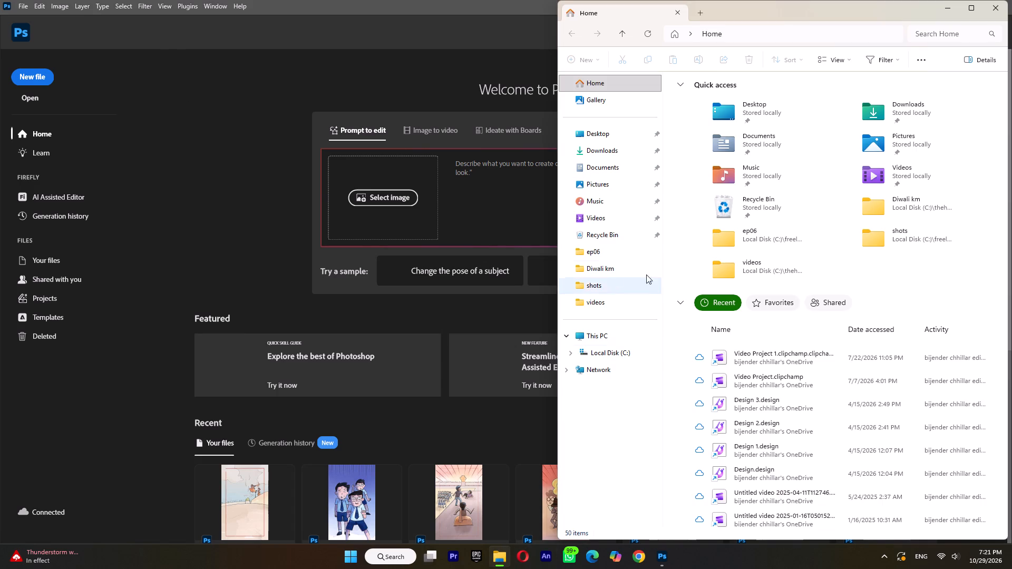
click(609, 274)
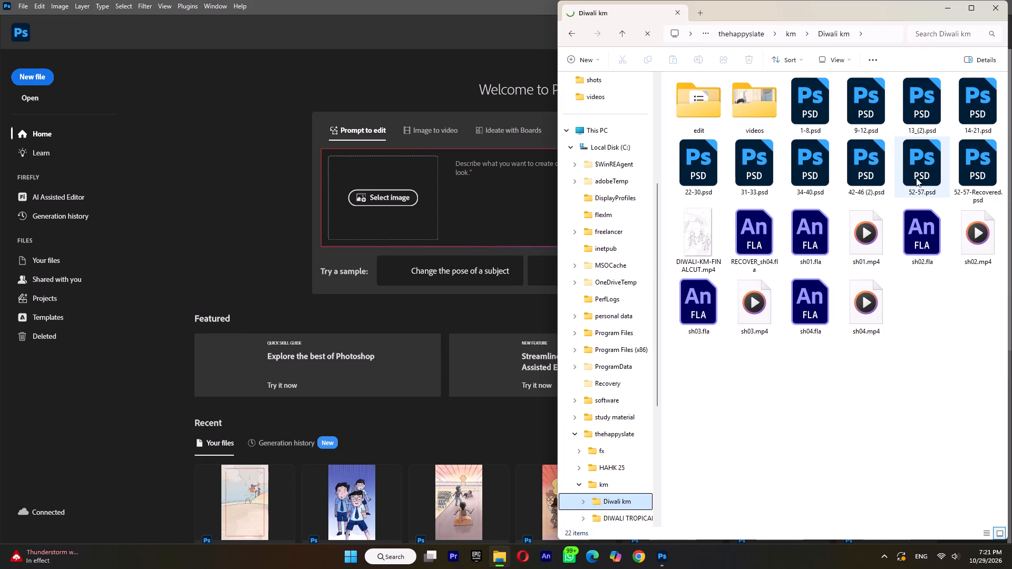
click(862, 178)
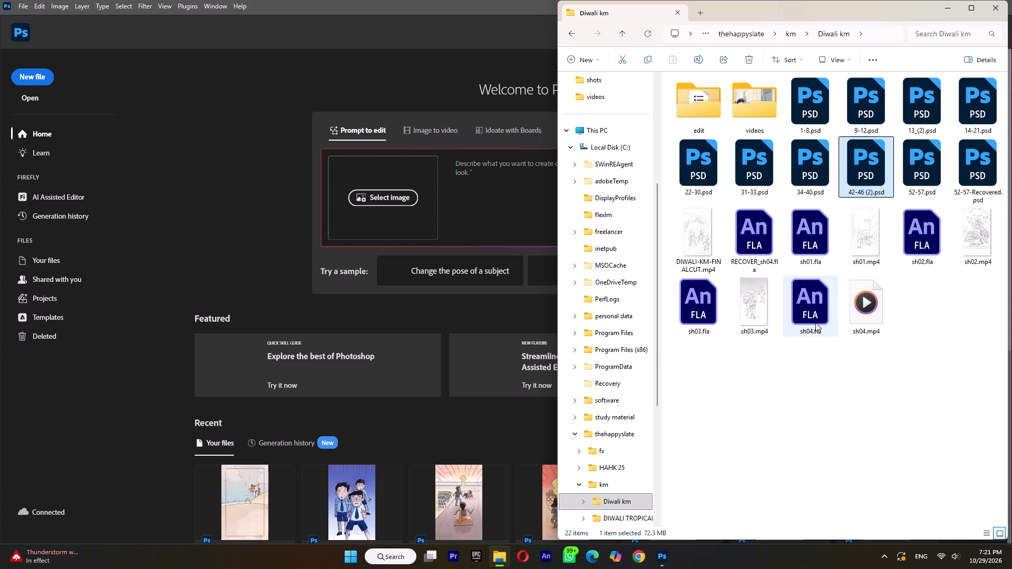
double_click(815, 322)
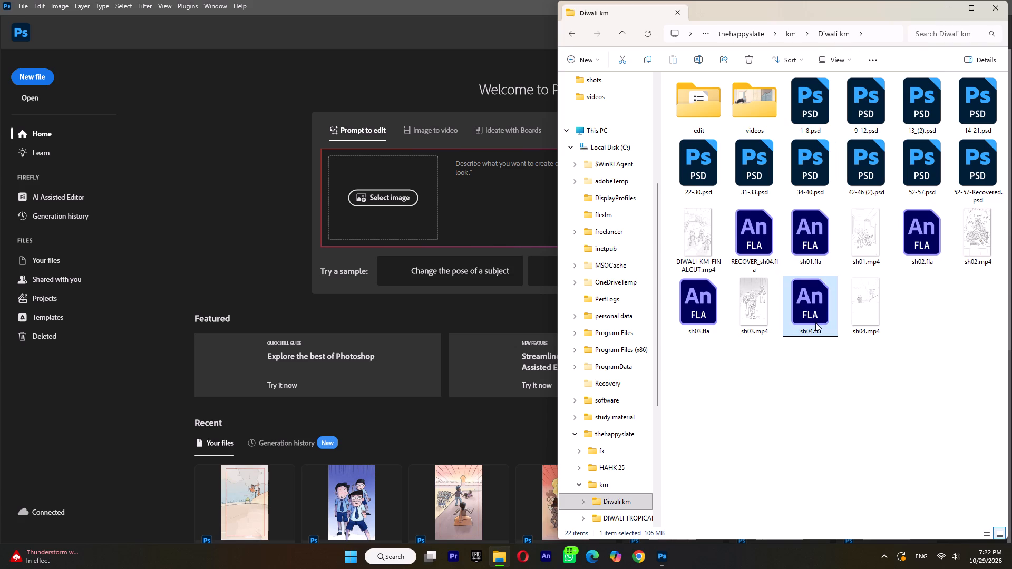